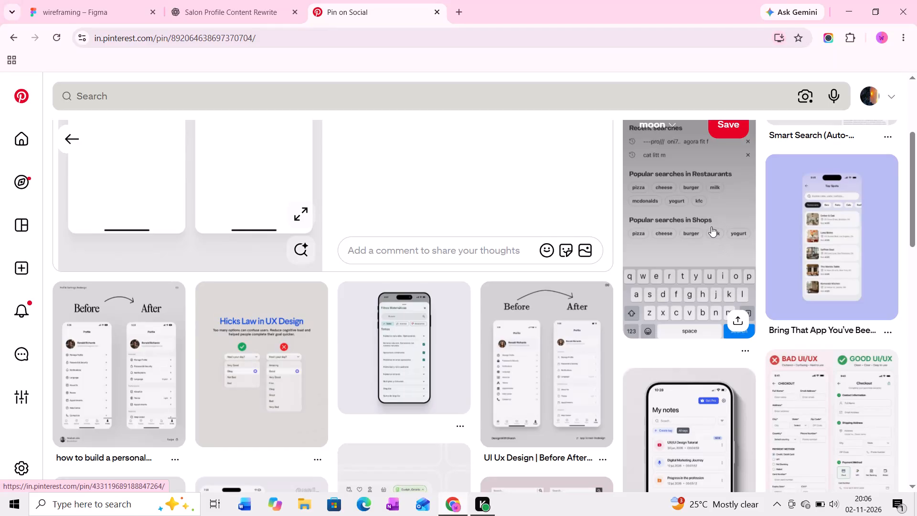
# Browse the related pins beneath the Search Products pin for search screen design references.
pyautogui.scroll(-3, 605, 392)
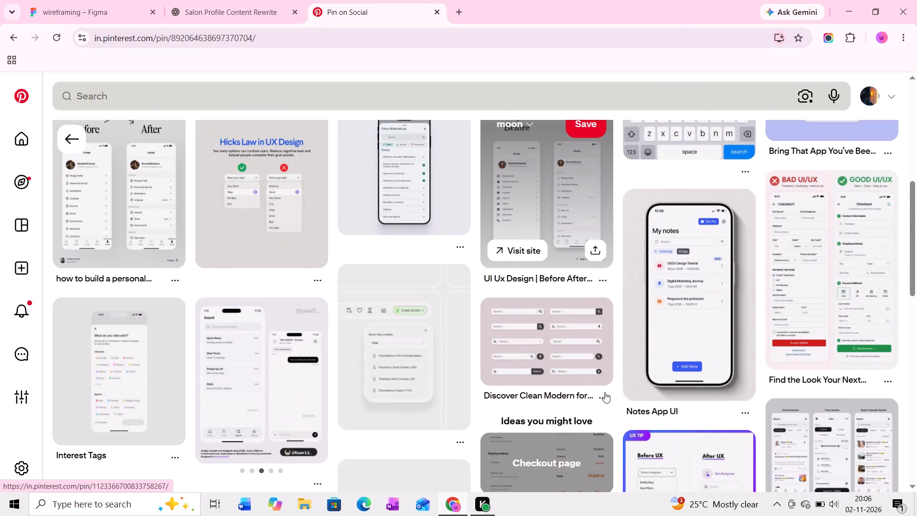
pyautogui.scroll(-3, 605, 392)
pyautogui.scroll(-1, 473, 350)
pyautogui.scroll(1, 473, 350)
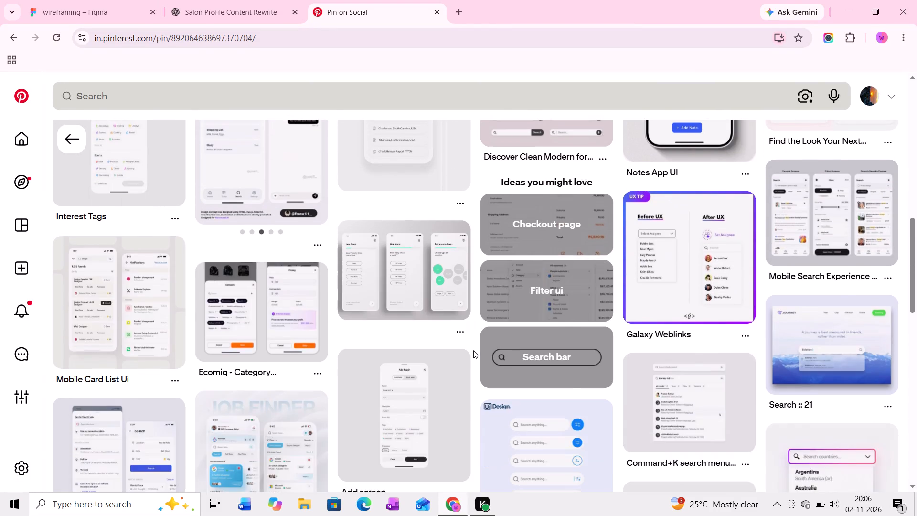
pyautogui.scroll(2, 370, 304)
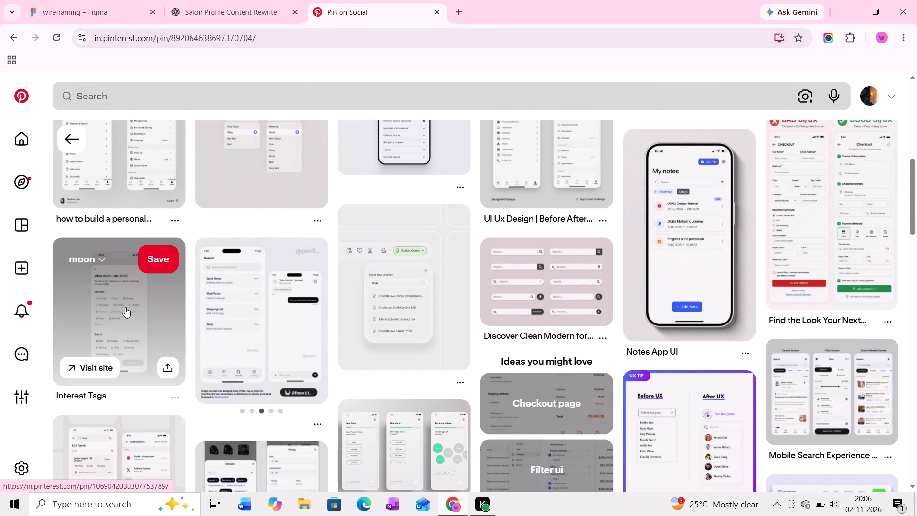
pyautogui.scroll(2, 124, 307)
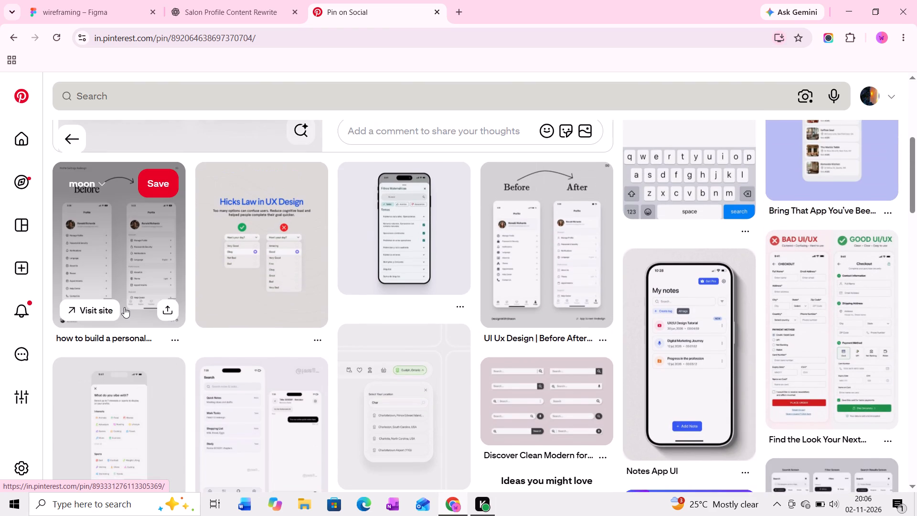
pyautogui.scroll(-2, 143, 308)
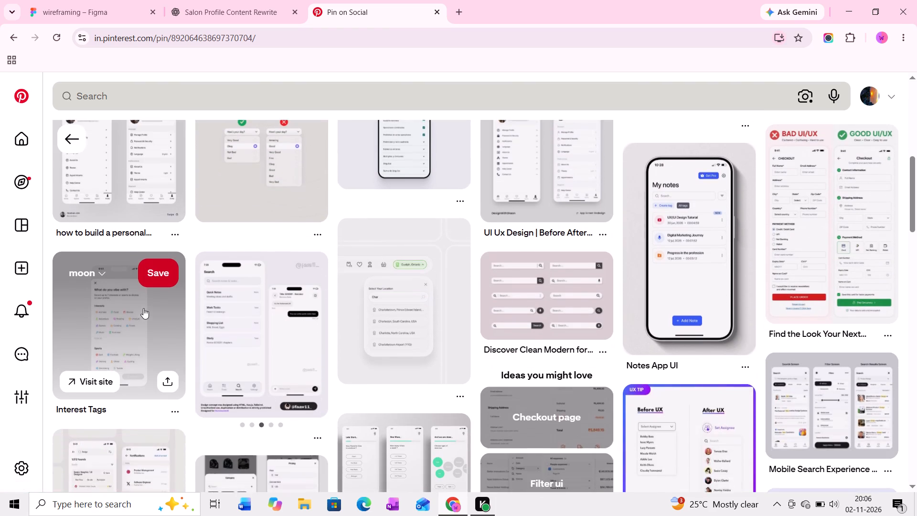
pyautogui.scroll(-5, 143, 308)
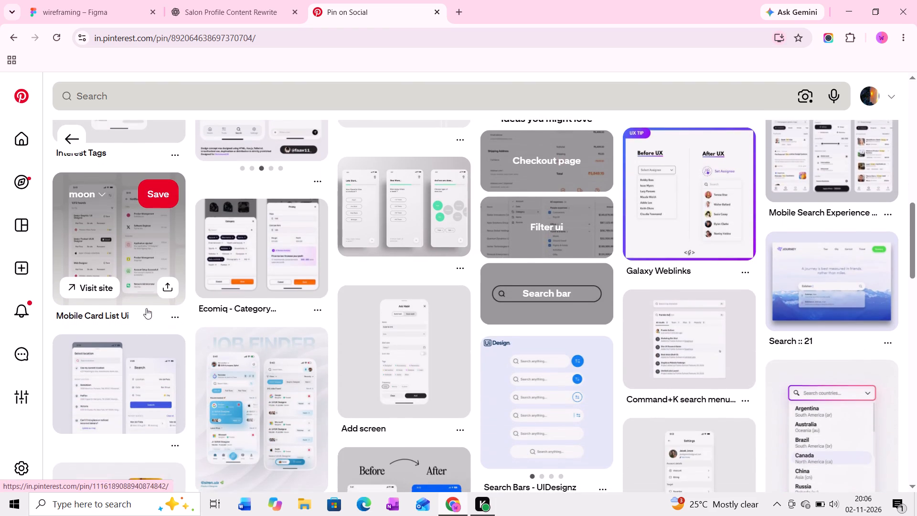
pyautogui.scroll(-1, 153, 308)
pyautogui.scroll(-3, 202, 362)
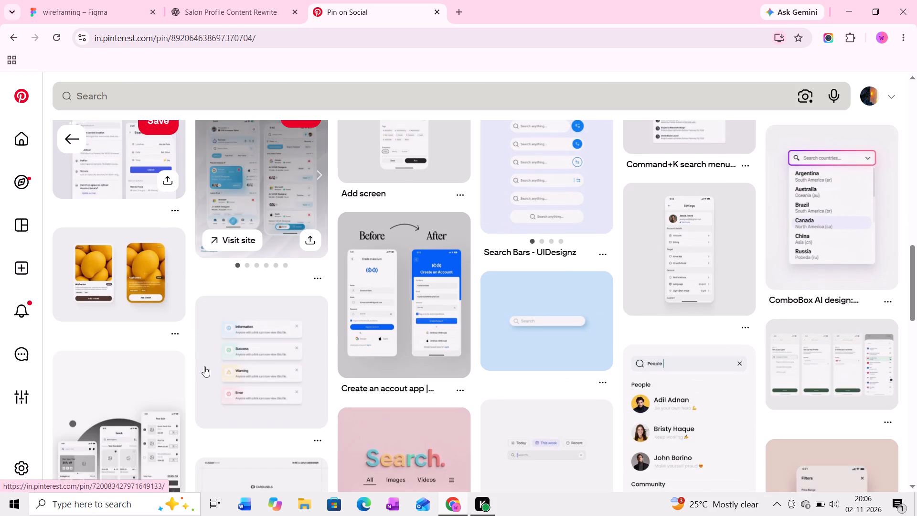
pyautogui.scroll(-2, 204, 366)
pyautogui.scroll(-1, 245, 359)
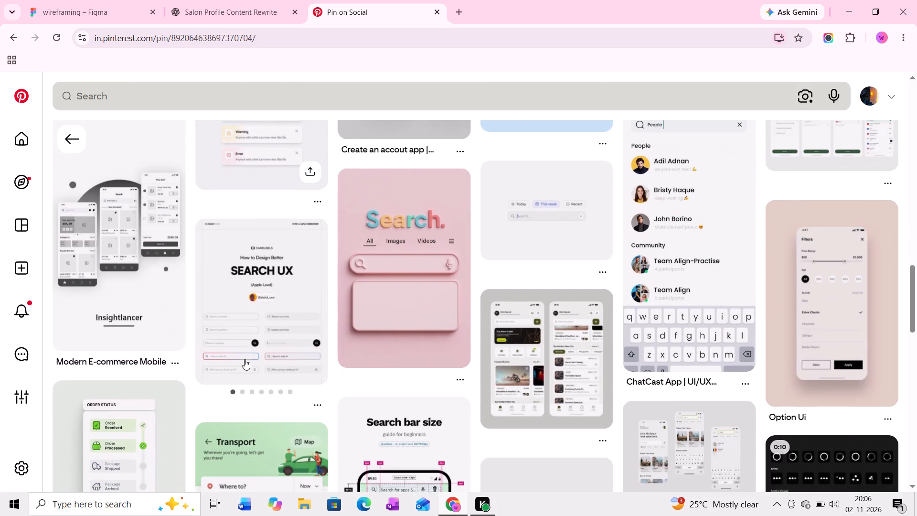
pyautogui.scroll(-2, 245, 359)
pyautogui.scroll(-2, 293, 349)
pyautogui.scroll(1, 293, 349)
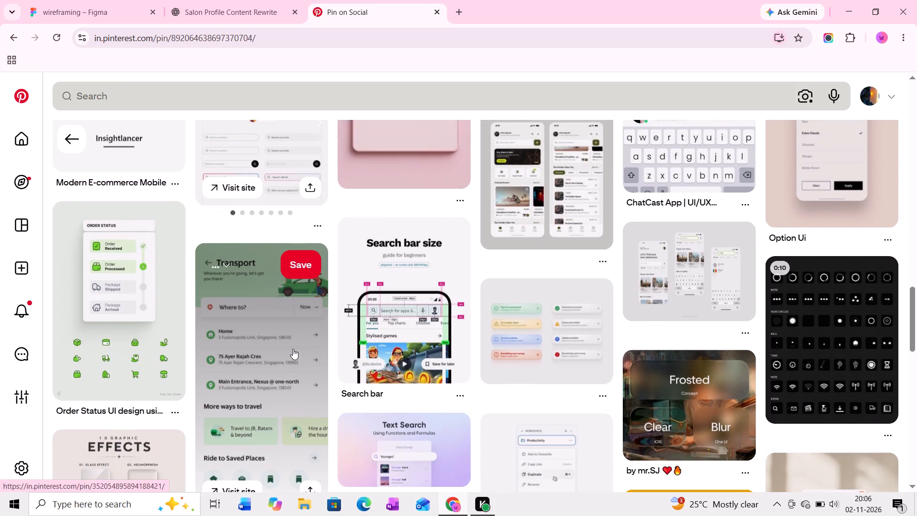
pyautogui.scroll(13, 293, 349)
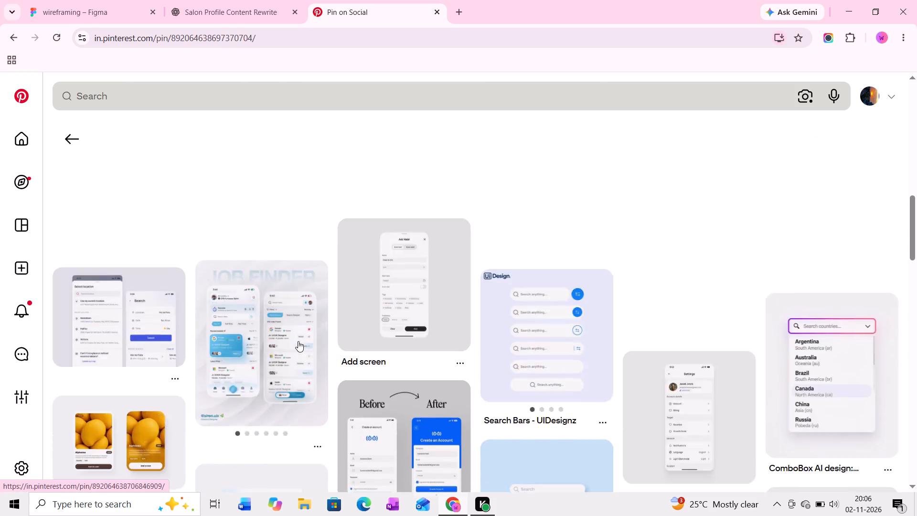
pyautogui.scroll(7, 298, 341)
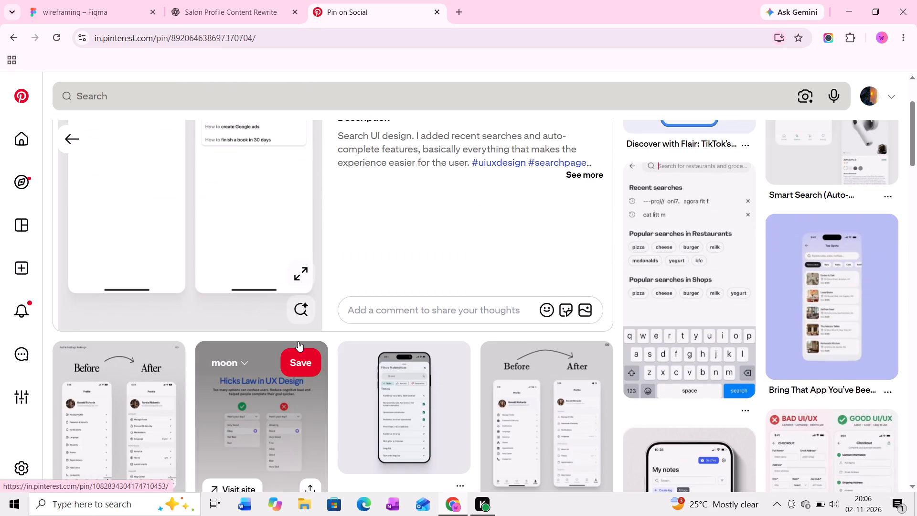
pyautogui.scroll(2, 298, 341)
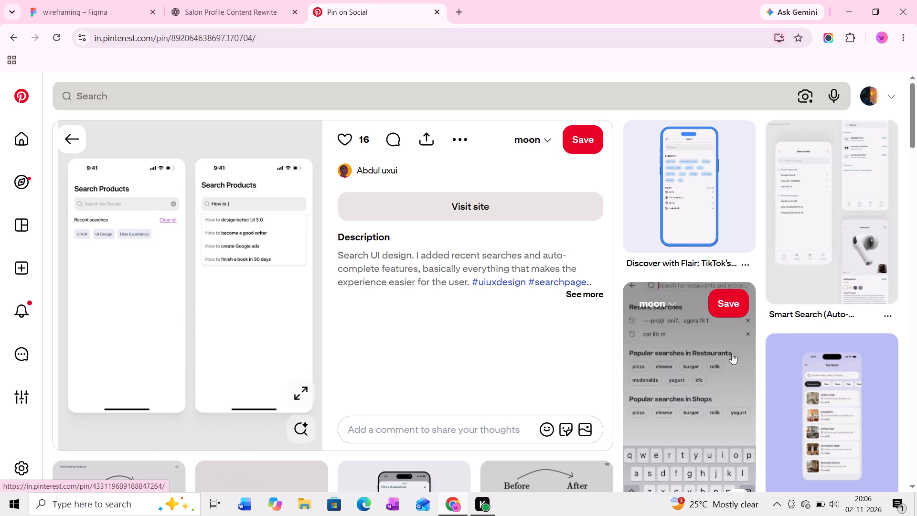
# Compare the restaurant search pin and neighbouring related pins with the Search Products layout.
pyautogui.scroll(-1, 676, 276)
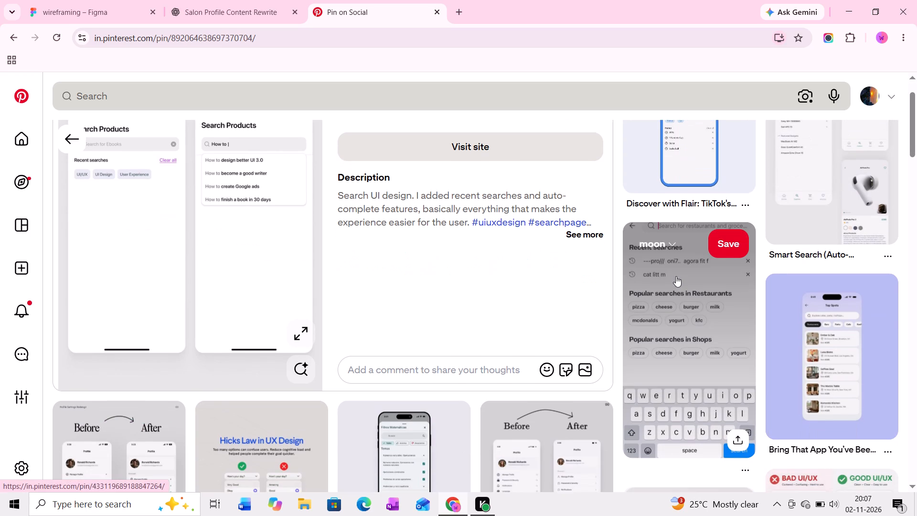
pyautogui.scroll(-1, 676, 276)
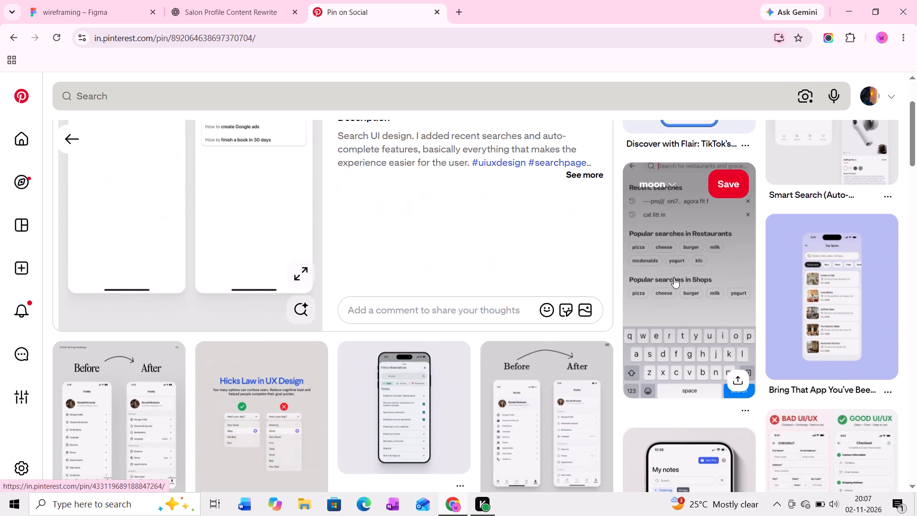
pyautogui.scroll(-2, 674, 278)
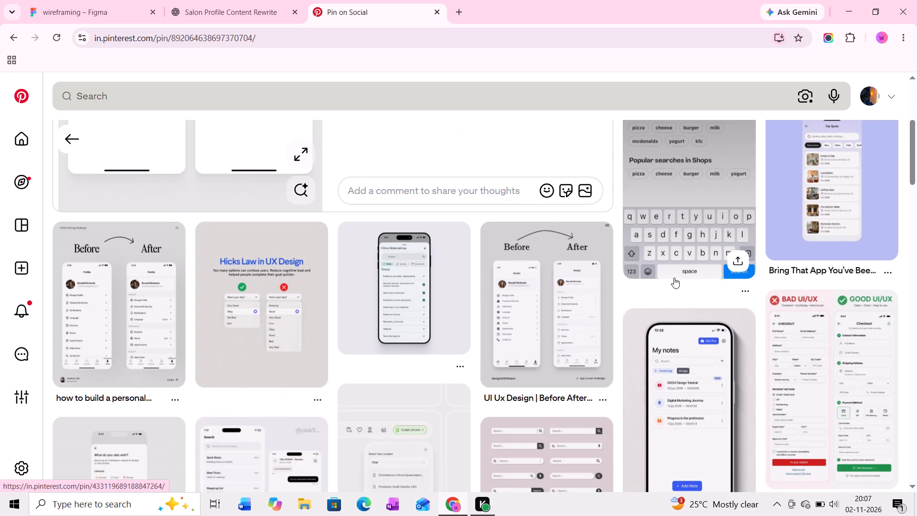
pyautogui.scroll(-3, 674, 278)
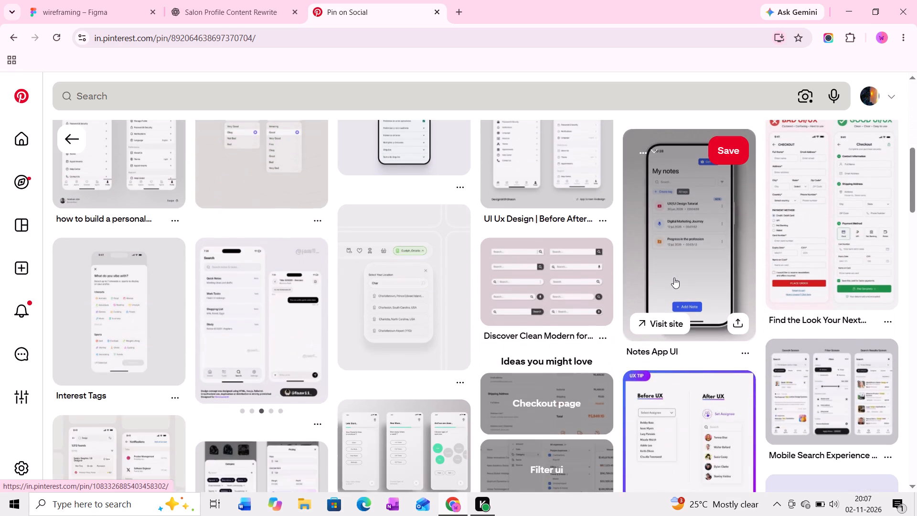
pyautogui.scroll(-4, 674, 278)
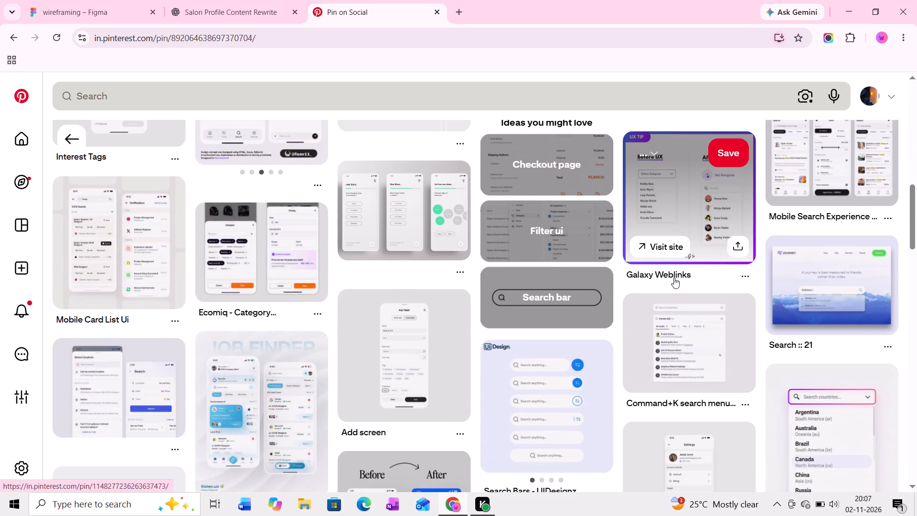
pyautogui.scroll(2, 674, 278)
pyautogui.scroll(-1, 674, 278)
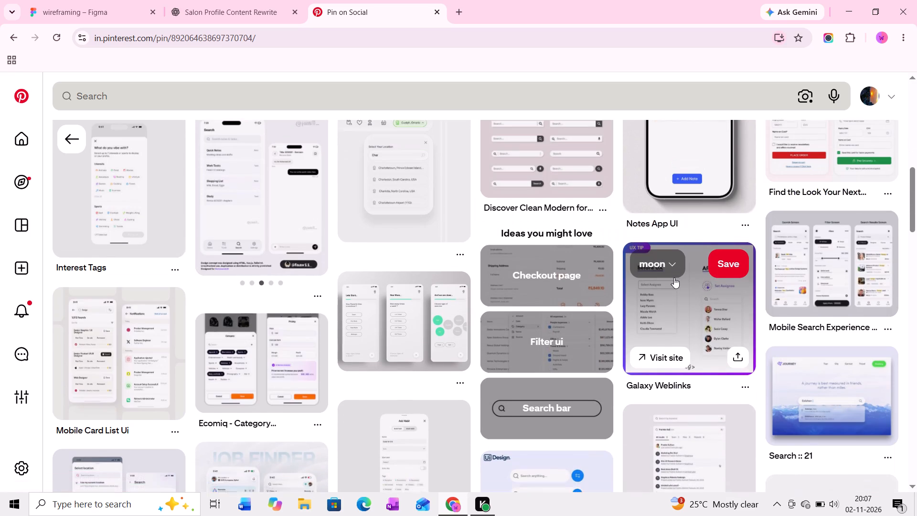
pyautogui.scroll(8, 674, 278)
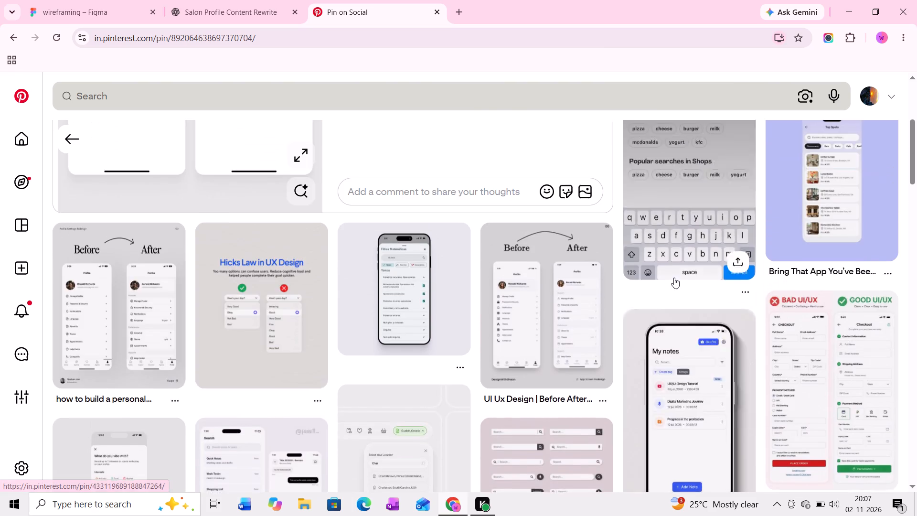
pyautogui.scroll(4, 674, 278)
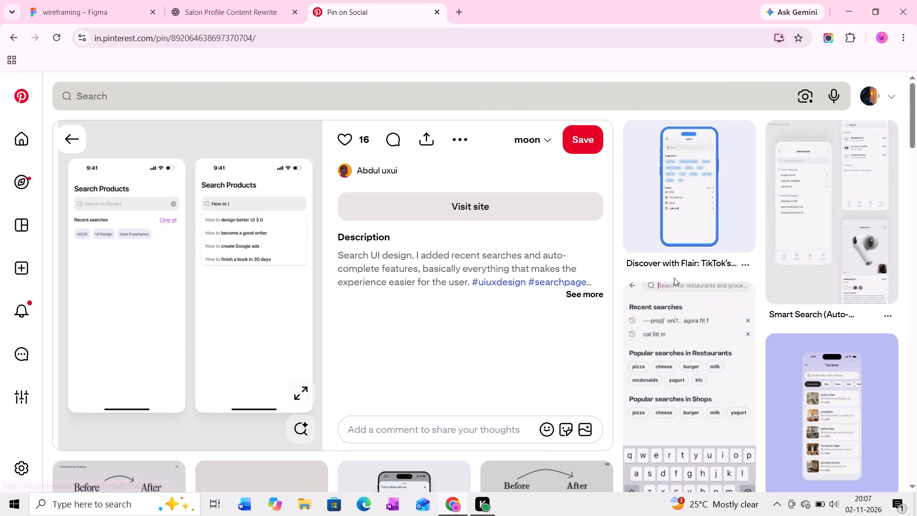
pyautogui.scroll(-3, 674, 278)
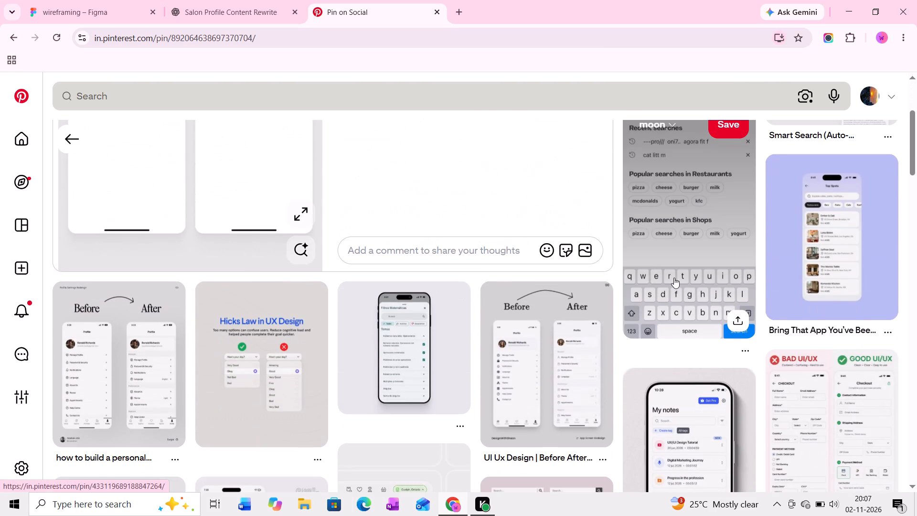
pyautogui.scroll(3, 674, 278)
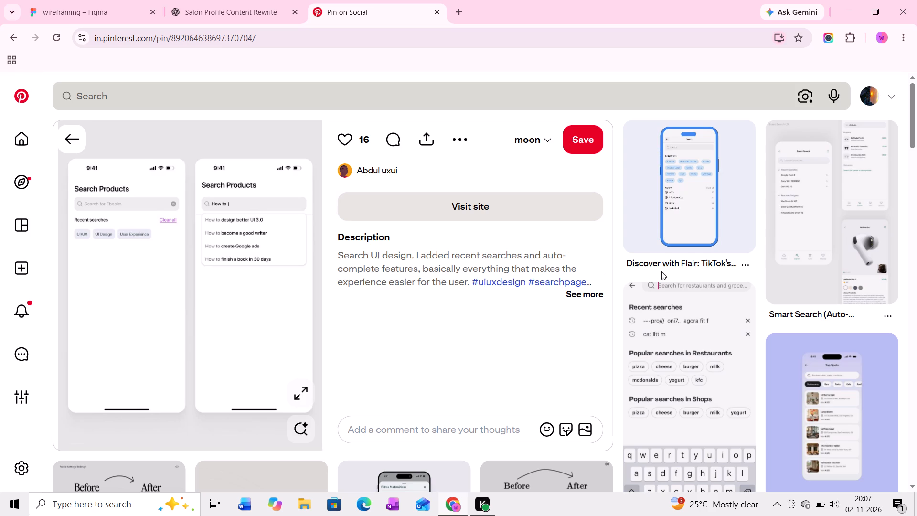
pyautogui.scroll(-1, 661, 271)
pyautogui.scroll(1, 661, 271)
pyautogui.scroll(-1, 723, 276)
pyautogui.scroll(1, 723, 276)
# Open the restaurant and grocery search screen pin and look through its related pins.
pyautogui.scroll(-2, 695, 276)
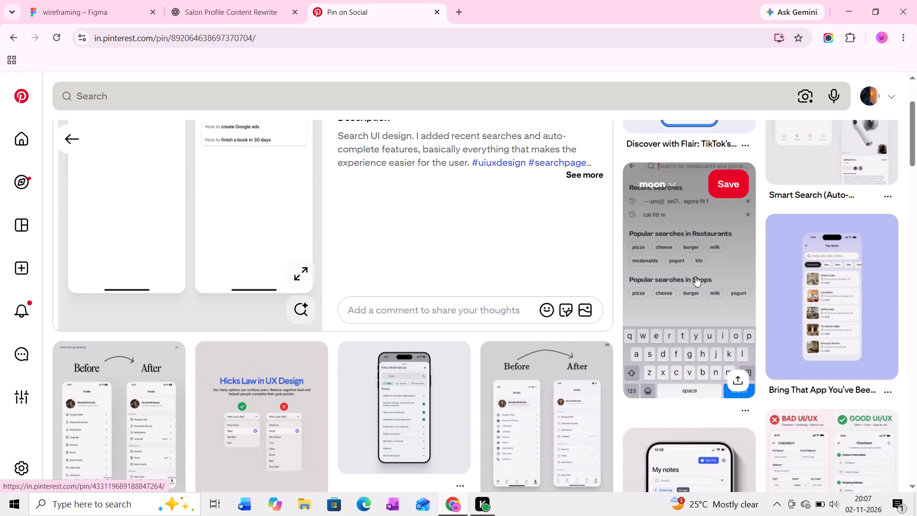
pyautogui.click(695, 276)
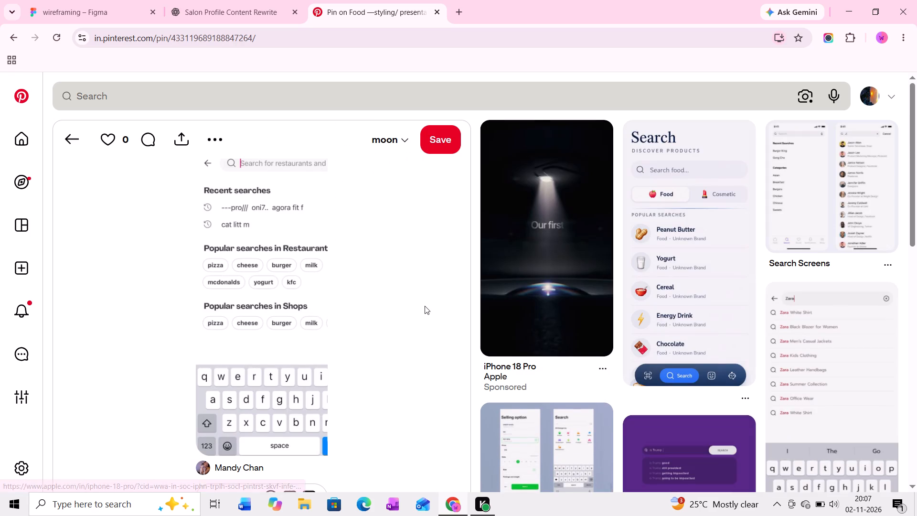
pyautogui.scroll(-4, 425, 306)
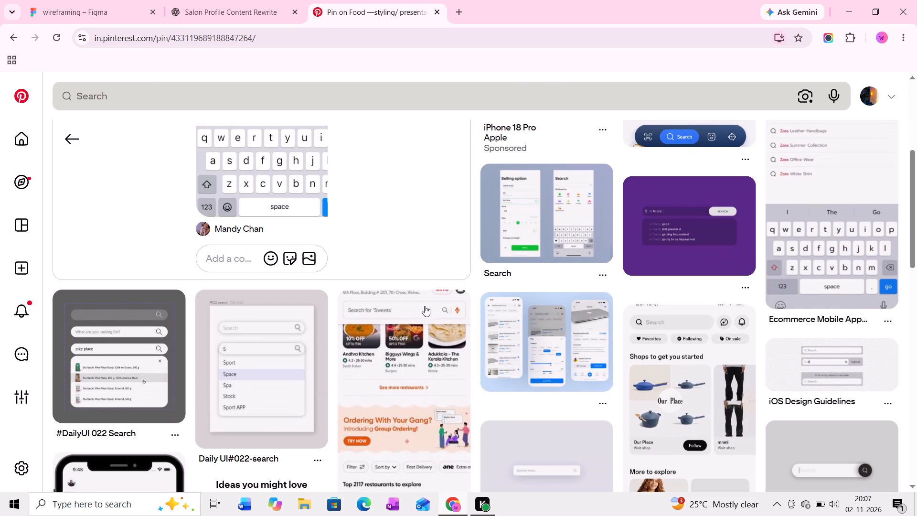
pyautogui.scroll(-3, 425, 306)
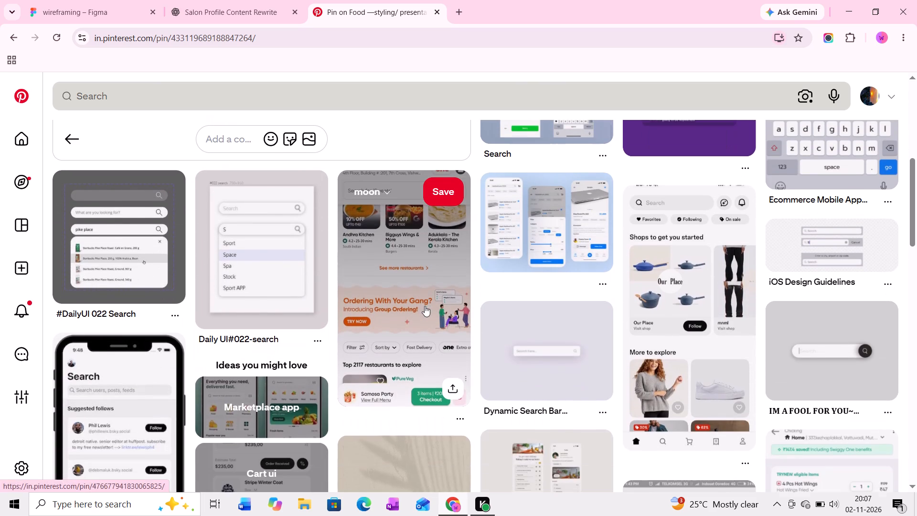
pyautogui.scroll(-1, 425, 306)
pyautogui.scroll(10, 425, 306)
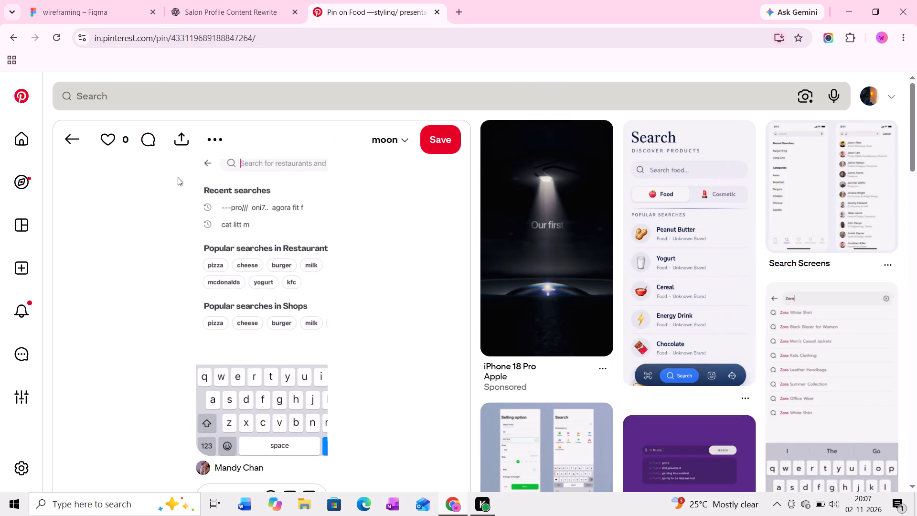
# Rerun the recent search "search screen".
pyautogui.click(73, 88)
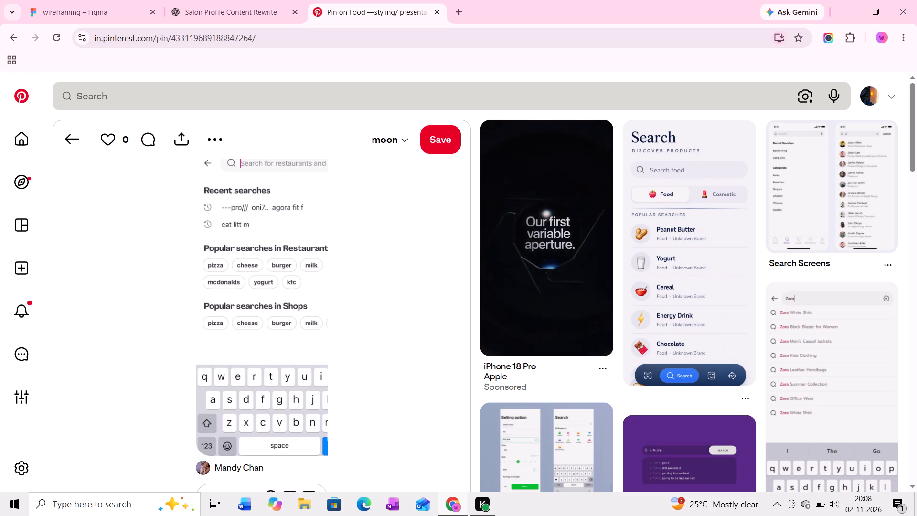
pyautogui.click(99, 96)
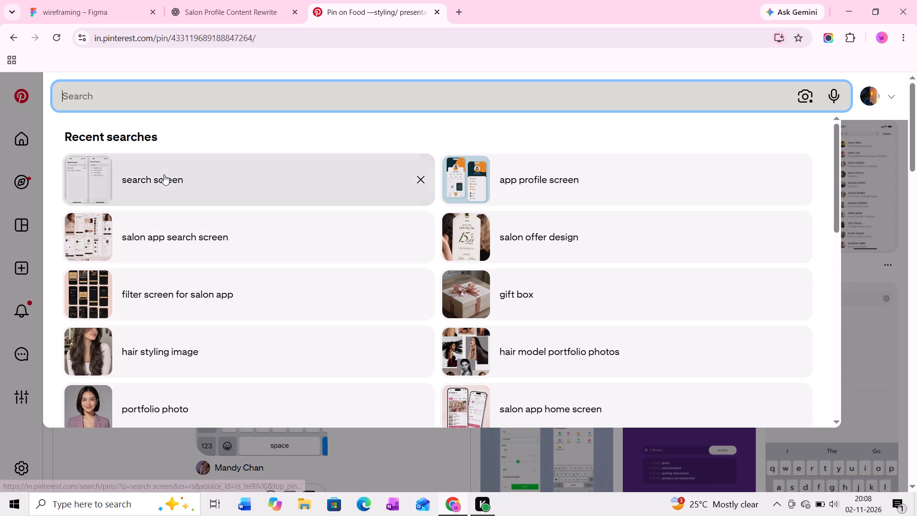
pyautogui.click(164, 174)
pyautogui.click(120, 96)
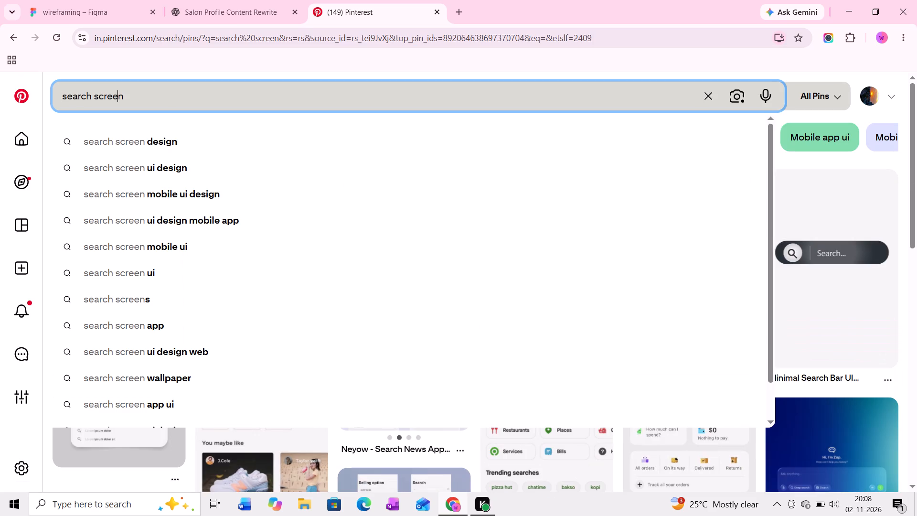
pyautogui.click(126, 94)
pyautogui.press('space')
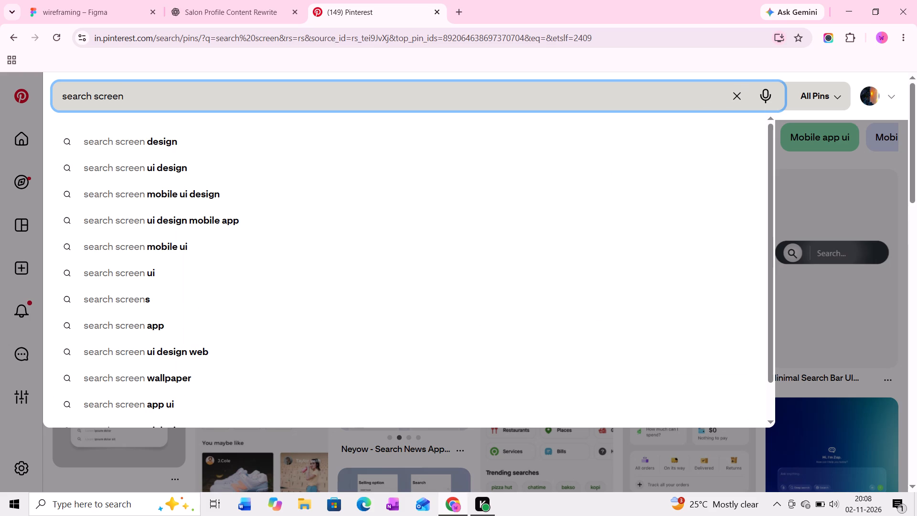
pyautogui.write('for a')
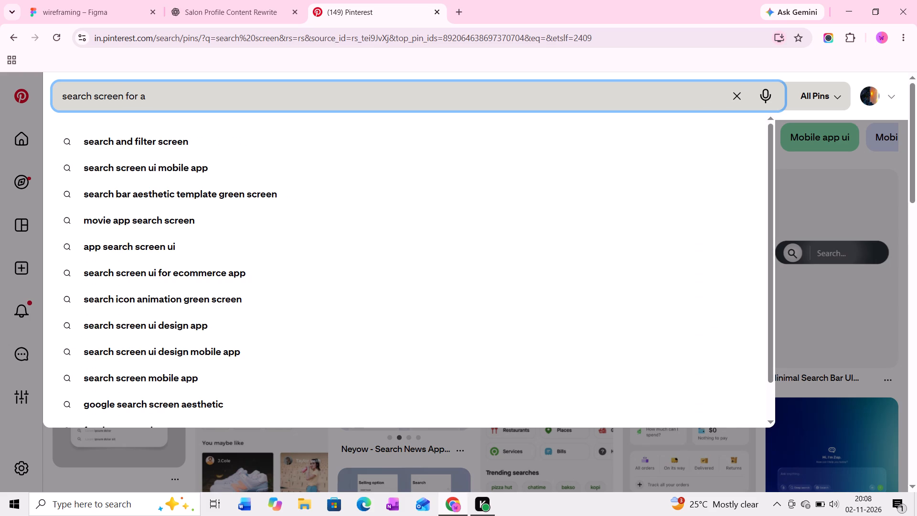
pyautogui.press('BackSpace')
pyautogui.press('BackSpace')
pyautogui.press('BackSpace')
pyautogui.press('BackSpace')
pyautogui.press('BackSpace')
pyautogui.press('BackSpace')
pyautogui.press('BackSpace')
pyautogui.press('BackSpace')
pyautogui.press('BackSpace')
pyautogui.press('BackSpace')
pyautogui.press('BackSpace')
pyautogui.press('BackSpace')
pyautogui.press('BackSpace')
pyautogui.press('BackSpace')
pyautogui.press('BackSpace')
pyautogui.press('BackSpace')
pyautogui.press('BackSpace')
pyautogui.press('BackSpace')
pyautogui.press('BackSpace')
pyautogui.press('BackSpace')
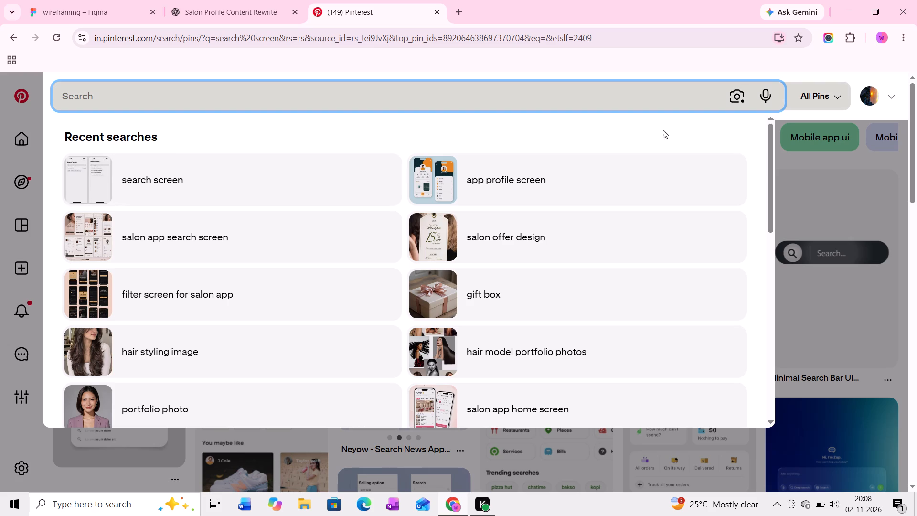
# Reopen the Search Products pin and browse its related pins for a search screen layout to use as reference.
pyautogui.click(810, 144)
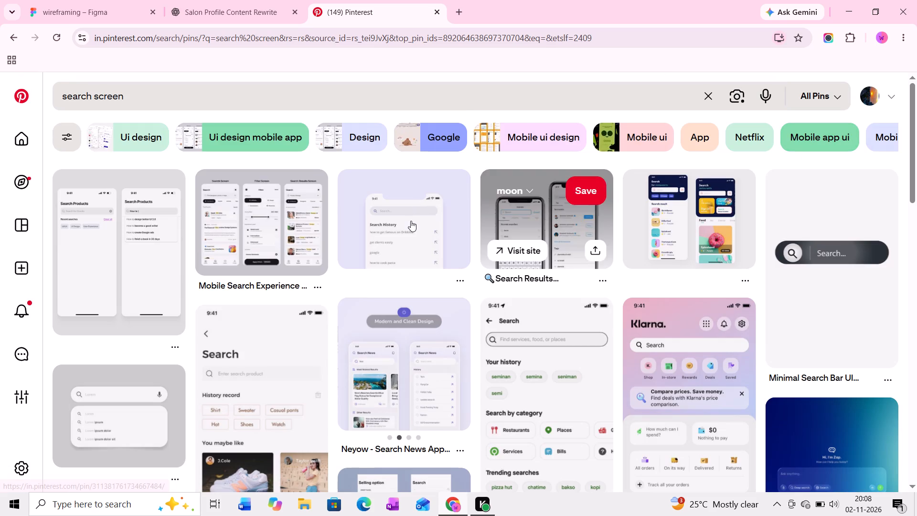
pyautogui.click(160, 257)
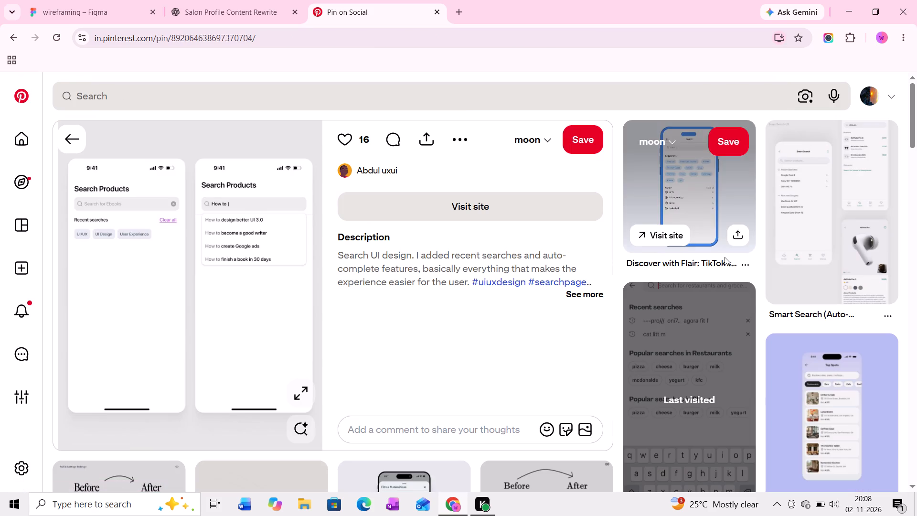
pyautogui.scroll(-2, 770, 271)
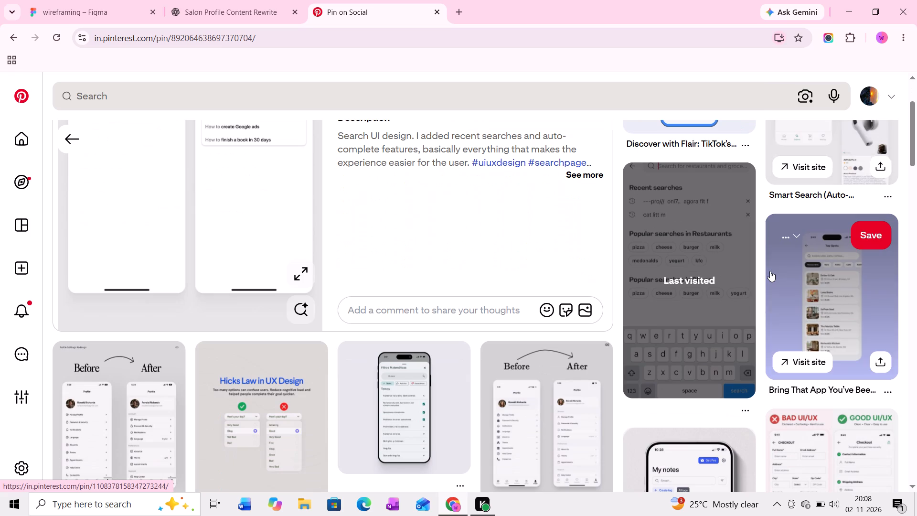
pyautogui.scroll(-1, 770, 271)
pyautogui.scroll(1, 770, 271)
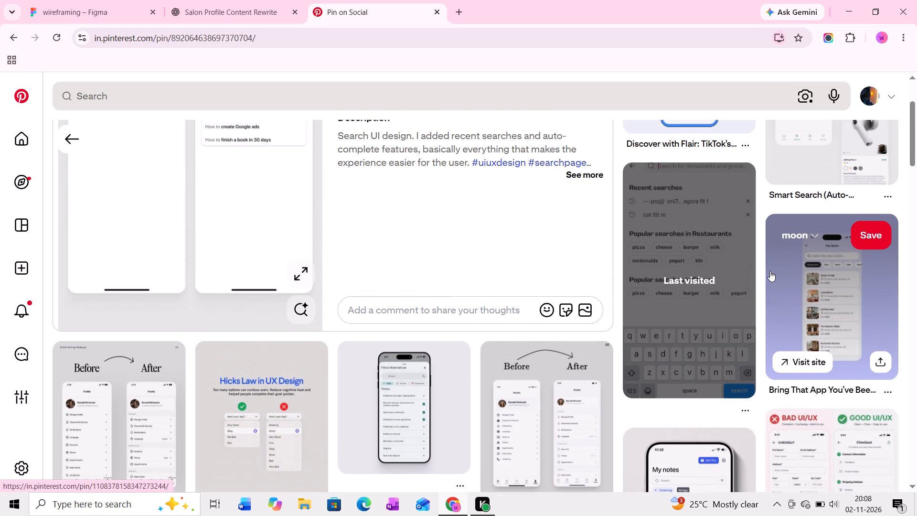
pyautogui.scroll(3, 770, 271)
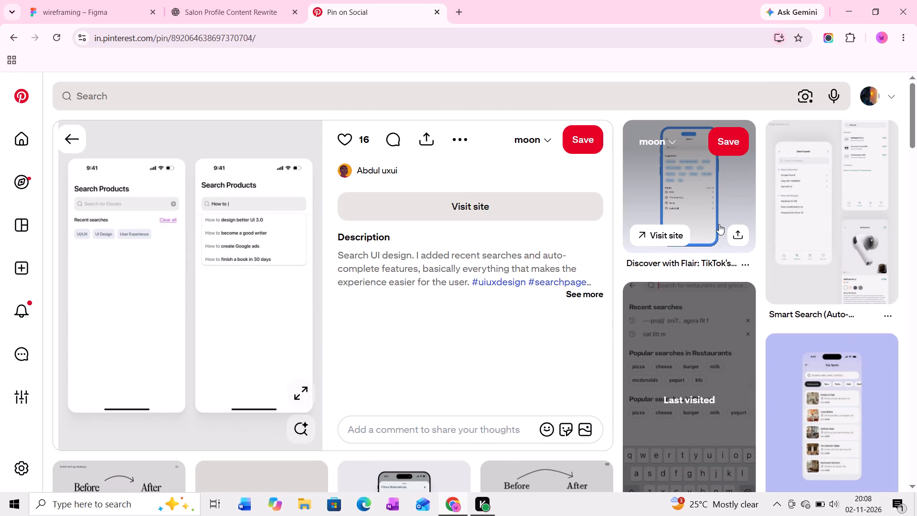
pyautogui.scroll(-6, 719, 224)
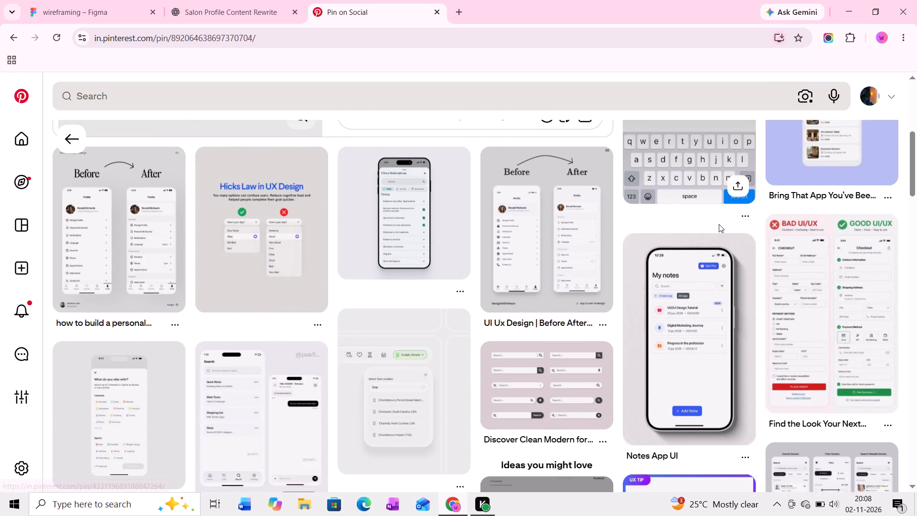
pyautogui.scroll(-2, 719, 224)
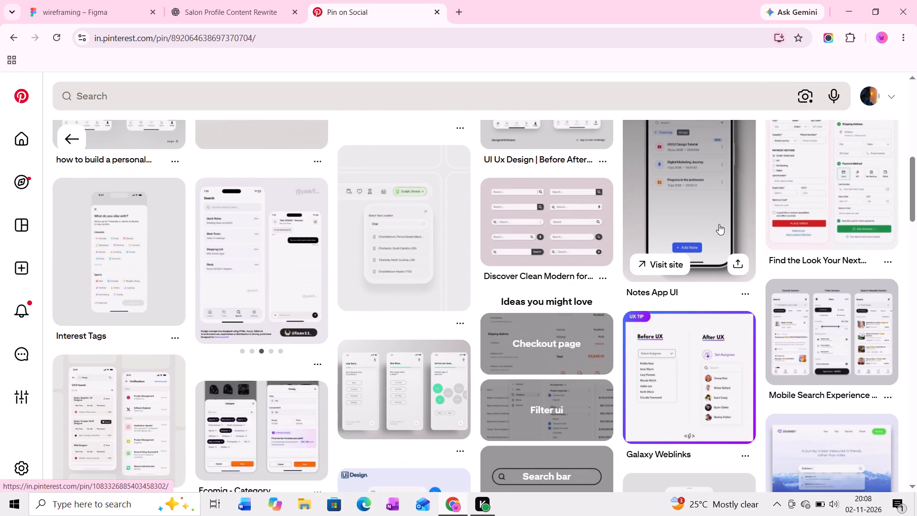
pyautogui.scroll(-3, 719, 224)
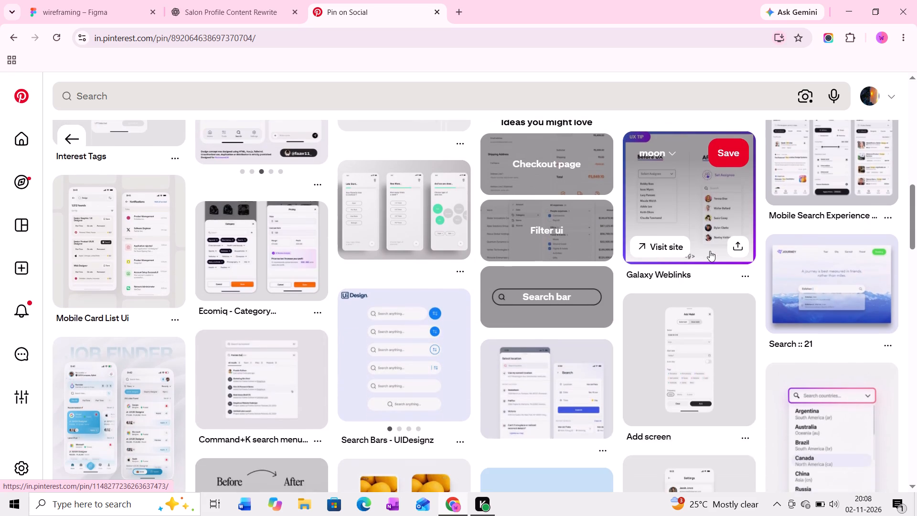
pyautogui.scroll(-1, 710, 251)
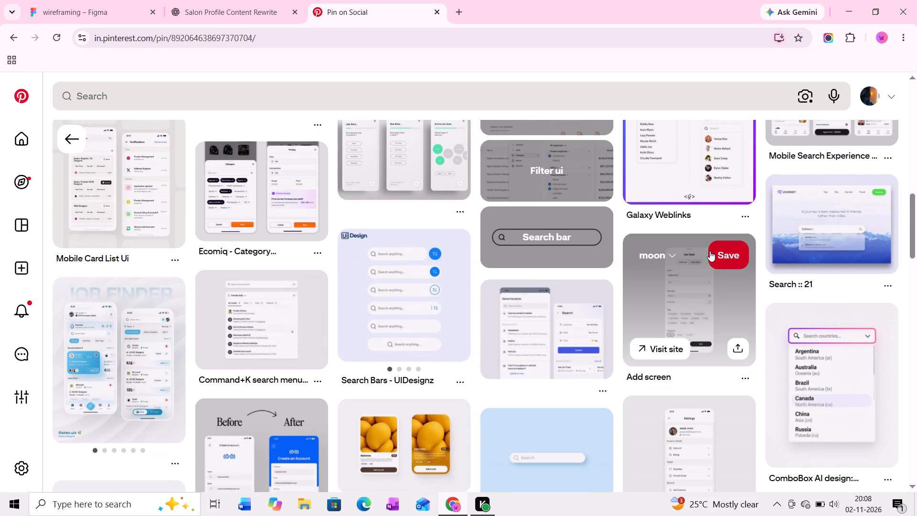
pyautogui.scroll(-1, 710, 251)
pyautogui.scroll(2, 710, 251)
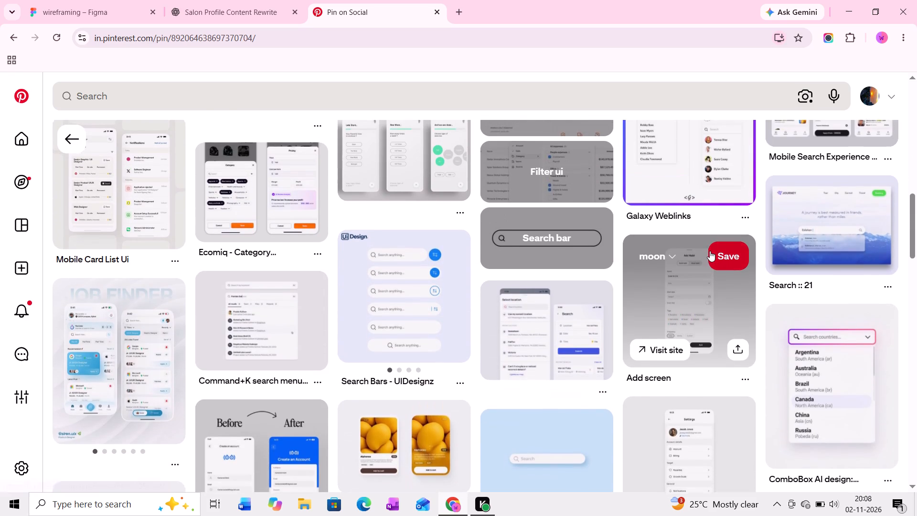
pyautogui.scroll(10, 710, 251)
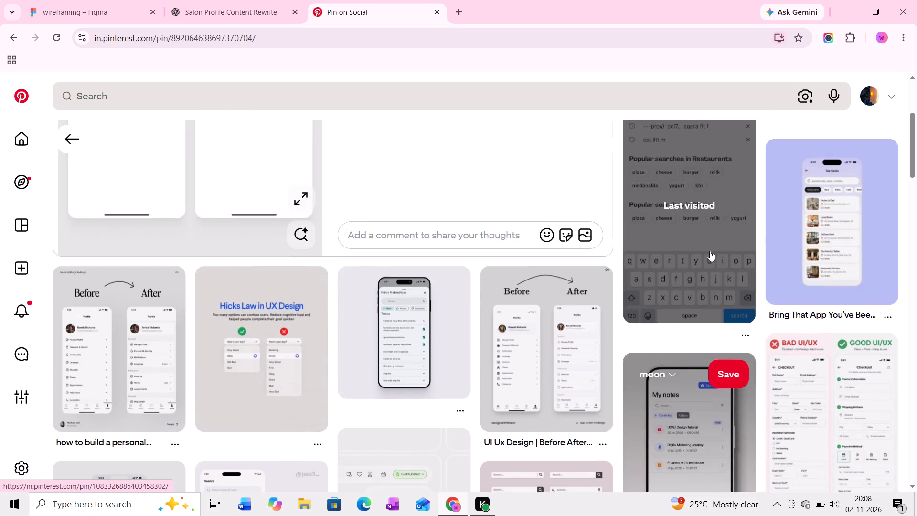
pyautogui.scroll(5, 710, 251)
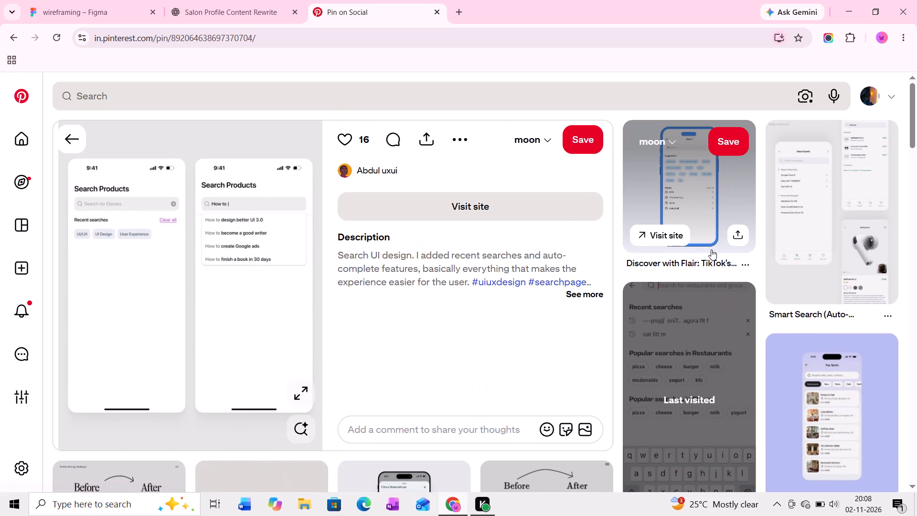
pyautogui.click(707, 368)
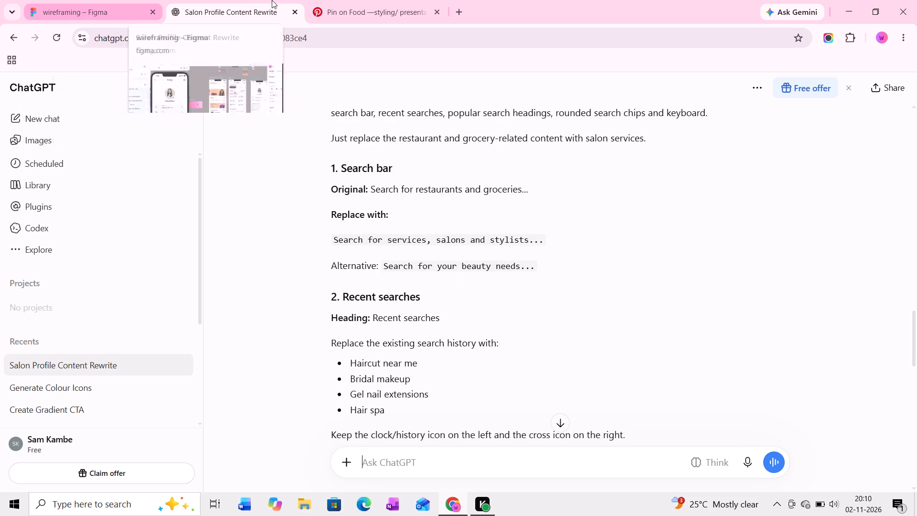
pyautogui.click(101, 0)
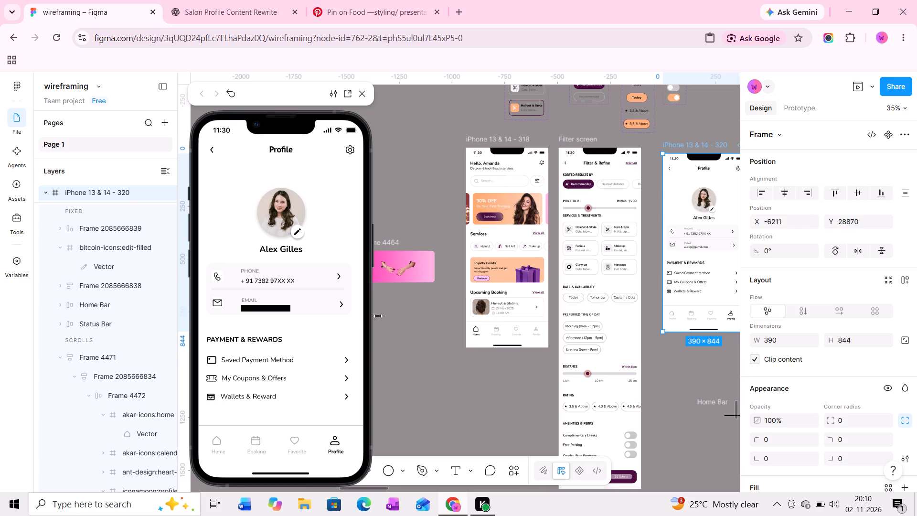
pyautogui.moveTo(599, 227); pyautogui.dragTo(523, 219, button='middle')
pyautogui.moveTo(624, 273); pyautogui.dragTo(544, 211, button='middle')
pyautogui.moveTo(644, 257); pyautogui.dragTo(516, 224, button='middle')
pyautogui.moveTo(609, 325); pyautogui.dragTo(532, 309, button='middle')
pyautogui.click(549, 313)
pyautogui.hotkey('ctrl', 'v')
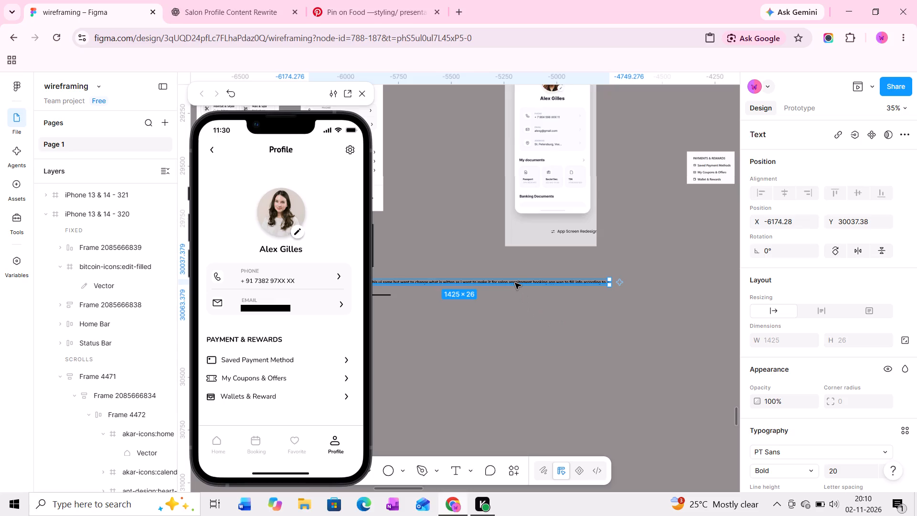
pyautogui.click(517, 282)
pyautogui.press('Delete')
# Copy the search screen image from the Pinterest pin and place it on an empty area of the Figma wireframing canvas.
pyautogui.click(359, 14)
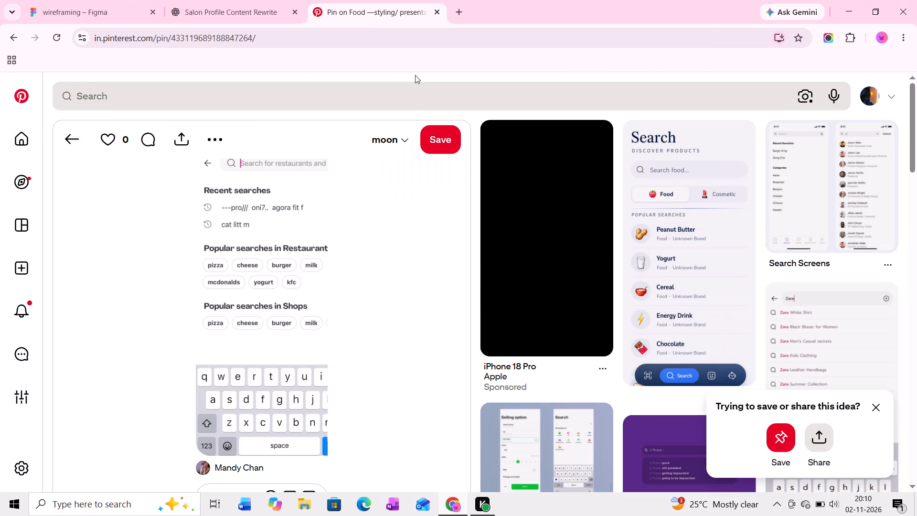
pyautogui.rightClick(306, 240)
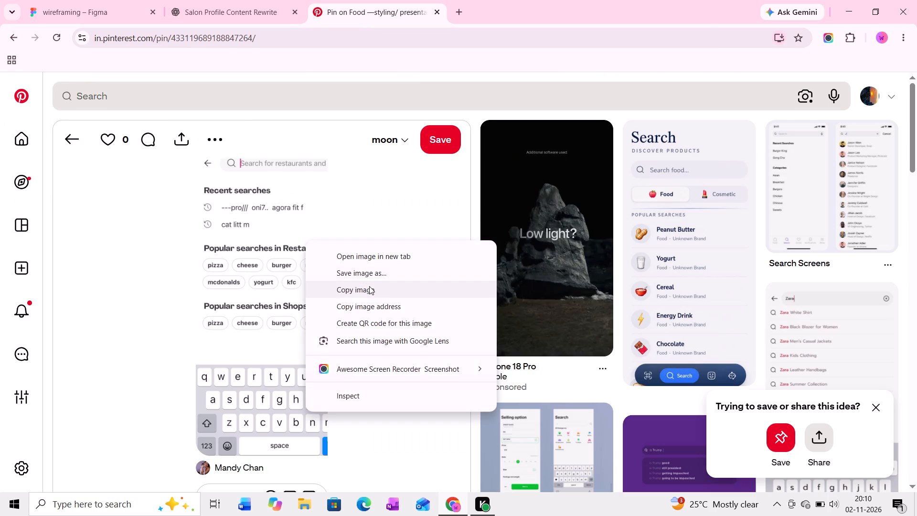
pyautogui.click(368, 294)
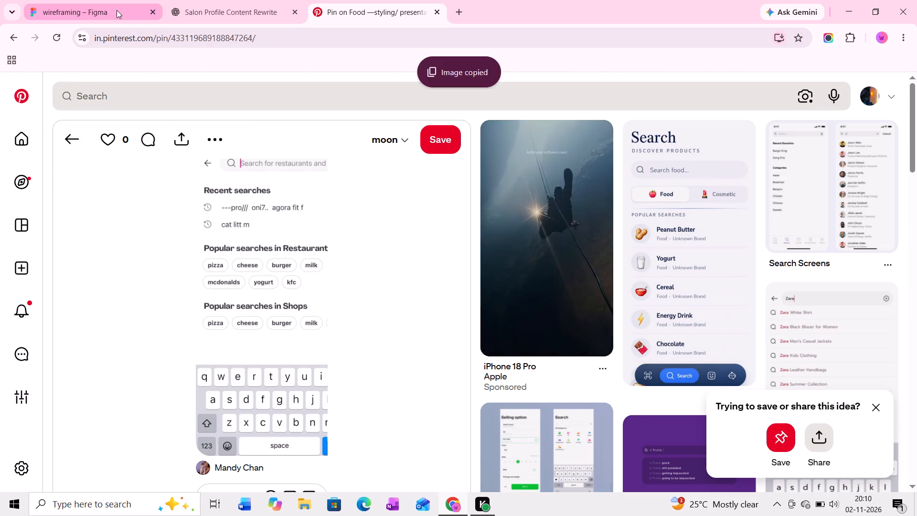
pyautogui.click(117, 10)
pyautogui.keyDown('ctrl'); pyautogui.click(491, 302); pyautogui.keyUp('ctrl')
pyautogui.hotkey('ctrl', 'v')
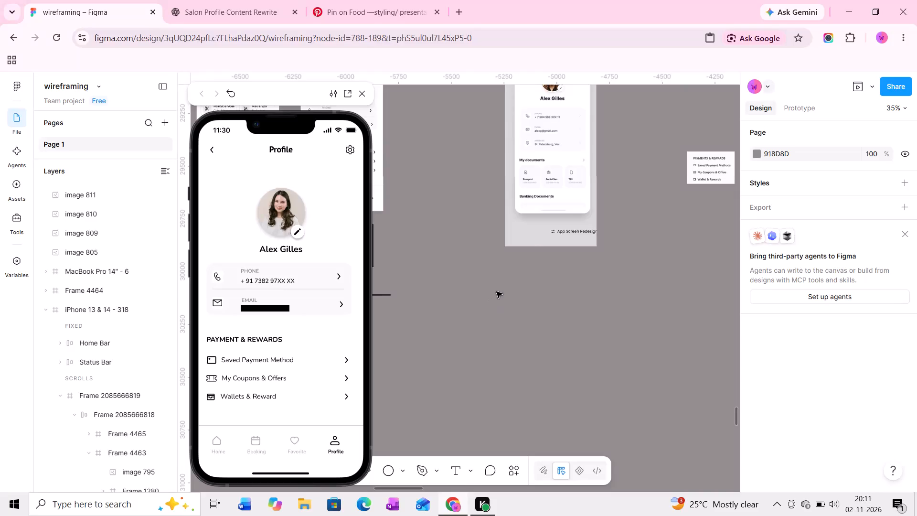
pyautogui.moveTo(445, 267); pyautogui.dragTo(491, 378)
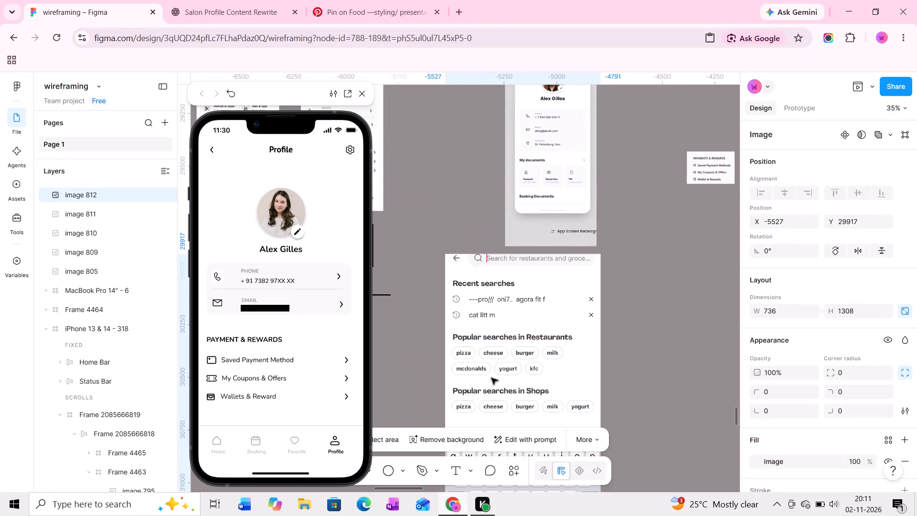
pyautogui.moveTo(491, 378); pyautogui.dragTo(483, 375)
# Scale the pasted search screen image down proportionally to about 618 × 1097.
pyautogui.moveTo(557, 333); pyautogui.dragTo(582, 217, button='middle')
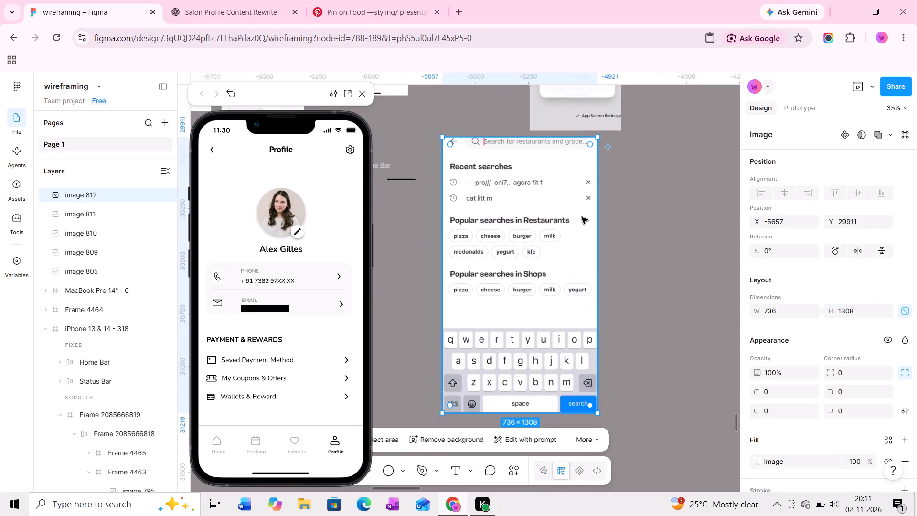
pyautogui.keyDown('ctrl'); pyautogui.scroll(6, 522, 225); pyautogui.keyUp('ctrl')
pyautogui.moveTo(521, 222); pyautogui.dragTo(525, 266, button='middle')
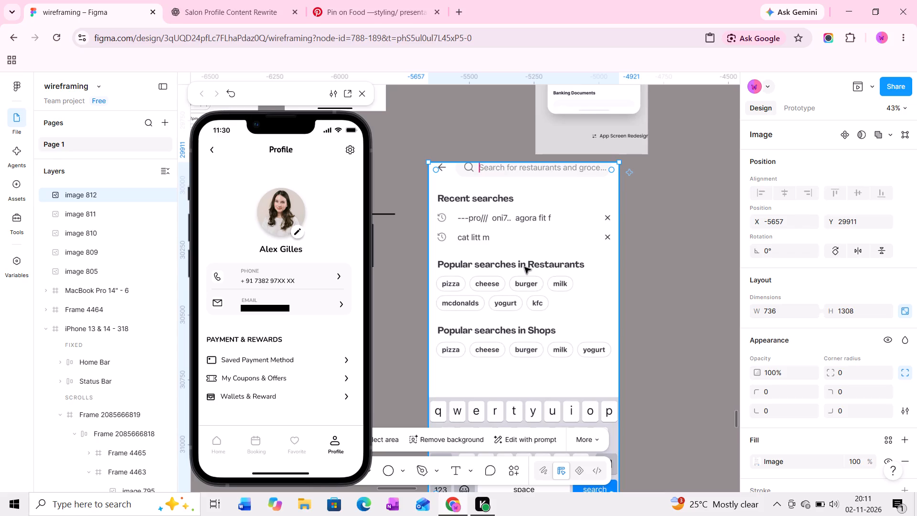
pyautogui.moveTo(488, 312); pyautogui.dragTo(515, 232, button='middle')
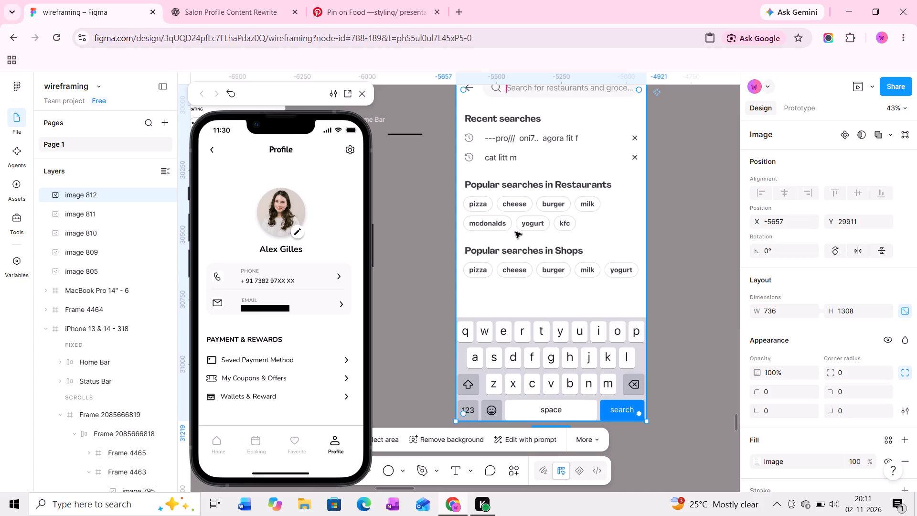
pyautogui.moveTo(528, 211); pyautogui.dragTo(510, 239, button='middle')
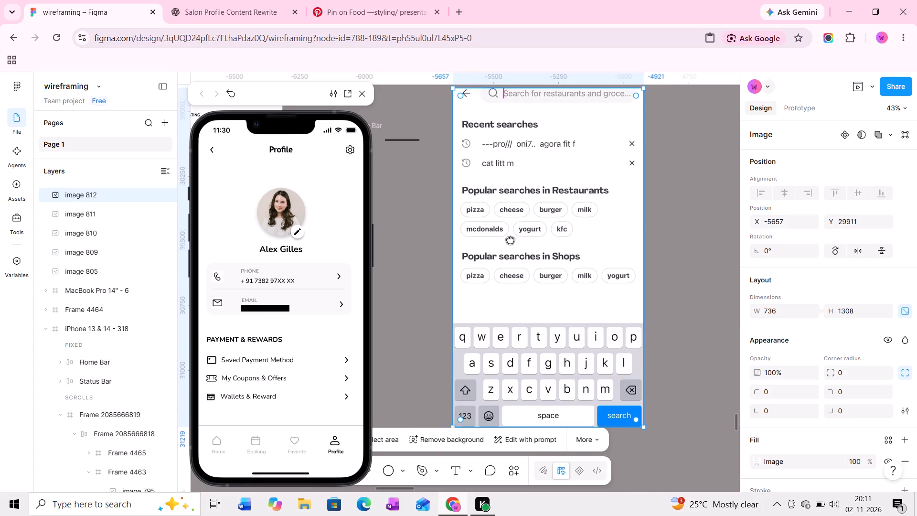
pyautogui.moveTo(510, 239); pyautogui.dragTo(492, 261, button='middle')
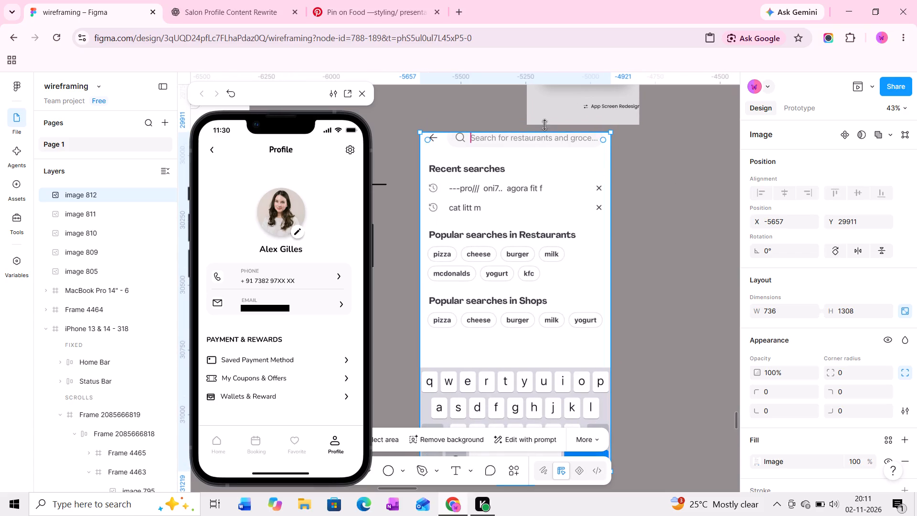
pyautogui.moveTo(527, 132); pyautogui.dragTo(526, 126)
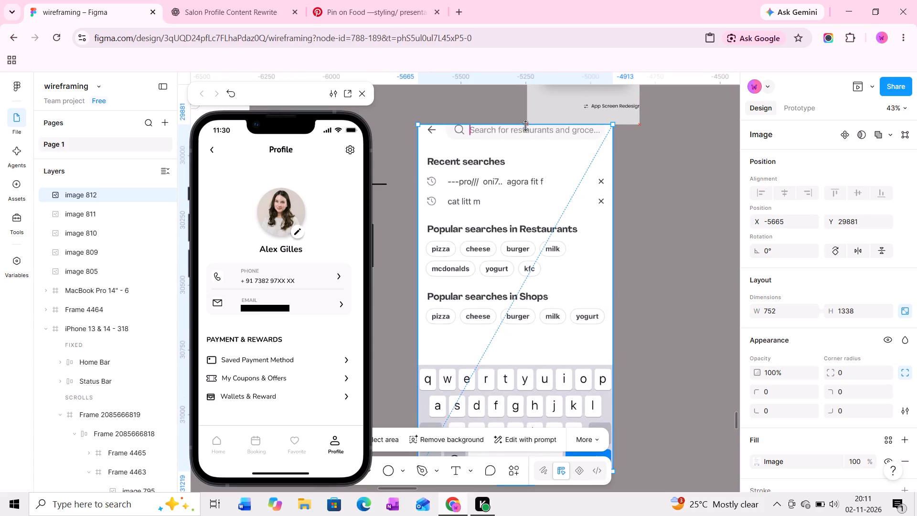
pyautogui.moveTo(526, 126); pyautogui.dragTo(503, 190)
# Move the blank iPhone 13 & 14 - 321 frame right beside the search screen reference image, with their tops aligned.
pyautogui.moveTo(503, 190); pyautogui.dragTo(522, 179, button='middle')
pyautogui.moveTo(569, 174); pyautogui.dragTo(416, 208, button='middle')
pyautogui.moveTo(604, 183); pyautogui.dragTo(528, 190, button='middle')
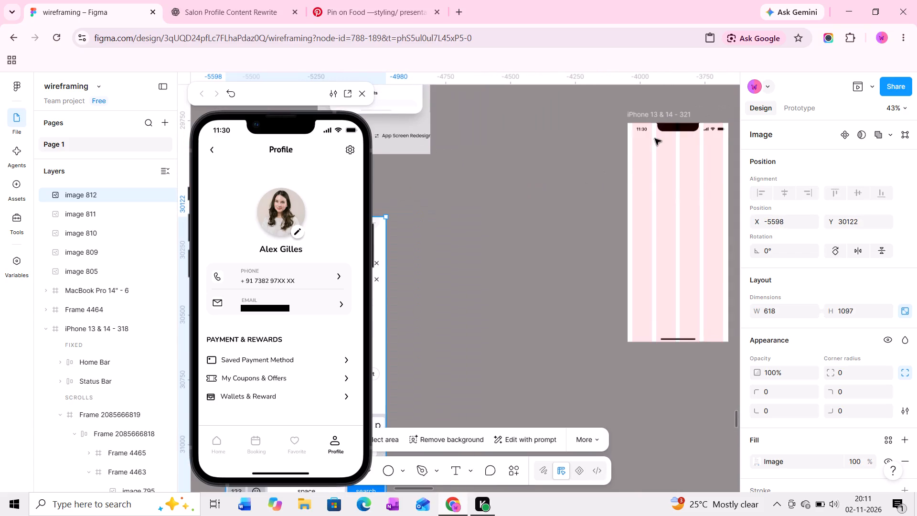
pyautogui.moveTo(660, 114); pyautogui.dragTo(414, 231)
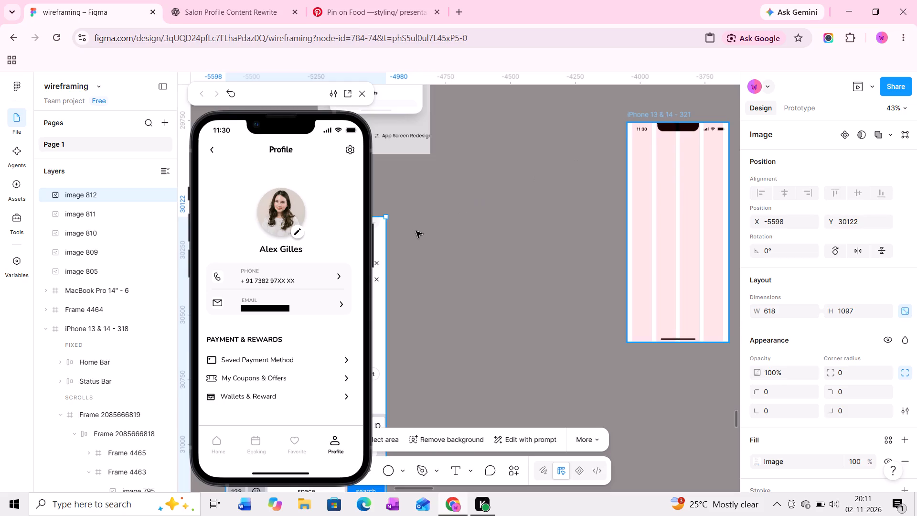
pyautogui.moveTo(430, 217); pyautogui.dragTo(577, 158, button='middle')
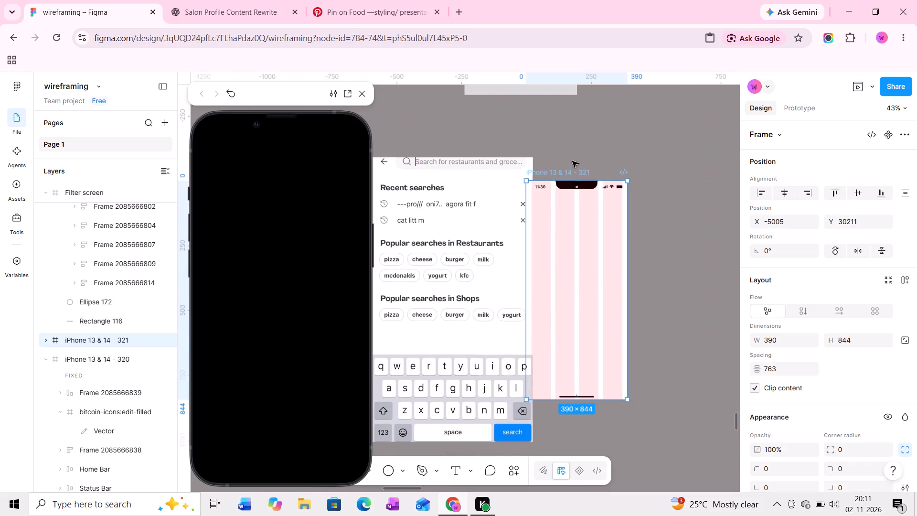
pyautogui.moveTo(562, 175); pyautogui.dragTo(598, 157)
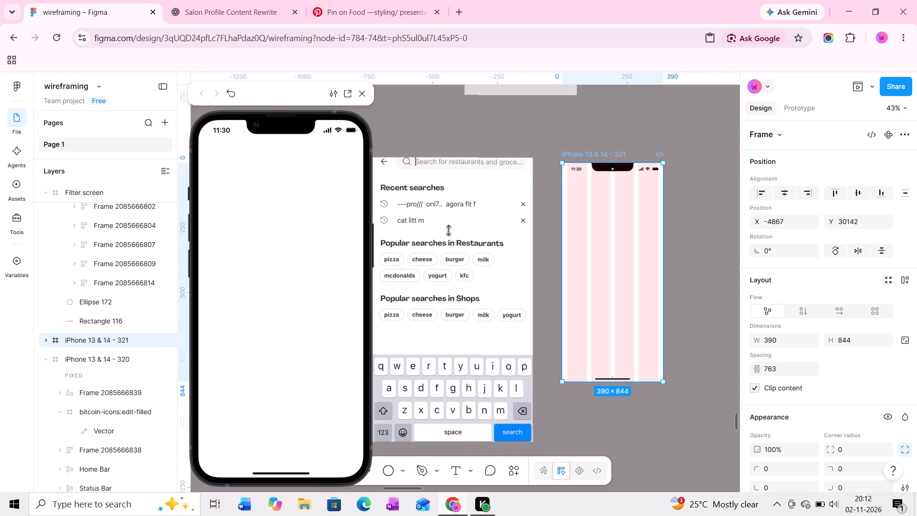
pyautogui.moveTo(528, 284); pyautogui.dragTo(565, 280, button='middle')
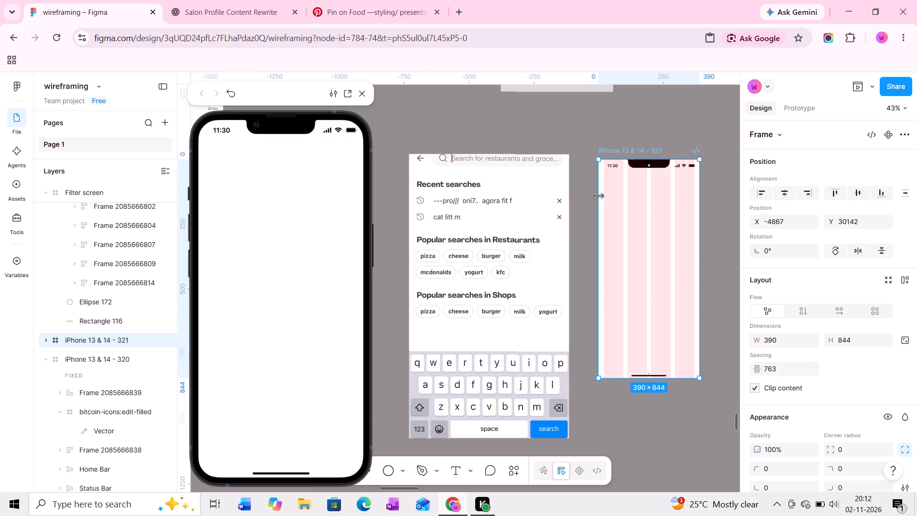
pyautogui.keyDown('ctrl'); pyautogui.scroll(2, 598, 194); pyautogui.keyUp('ctrl')
pyautogui.scroll(-3, 916, 285)
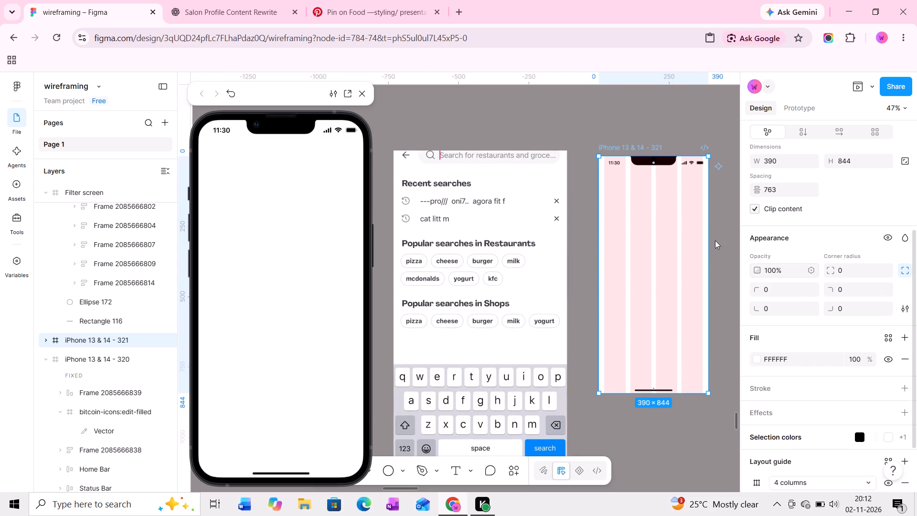
pyautogui.keyDown('ctrl'); pyautogui.scroll(2, 614, 216); pyautogui.keyUp('ctrl')
pyautogui.moveTo(629, 216); pyautogui.dragTo(608, 217)
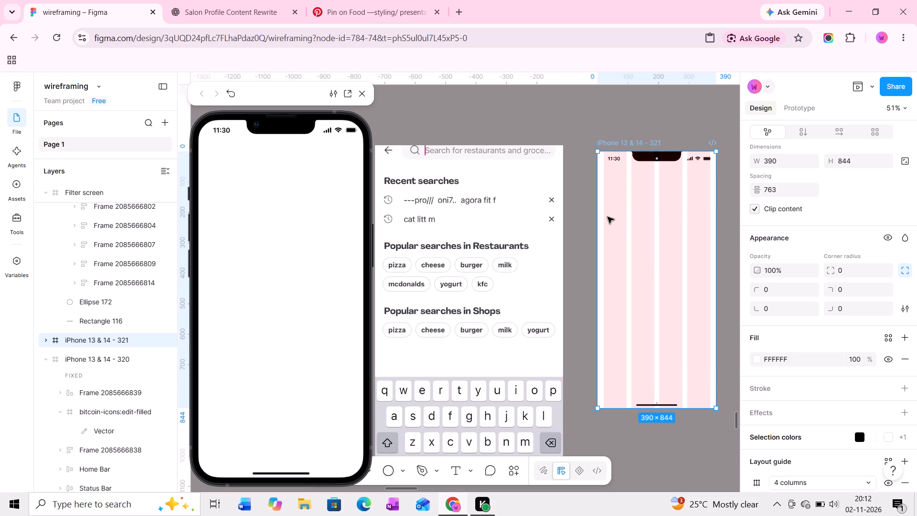
pyautogui.moveTo(608, 217); pyautogui.dragTo(602, 209)
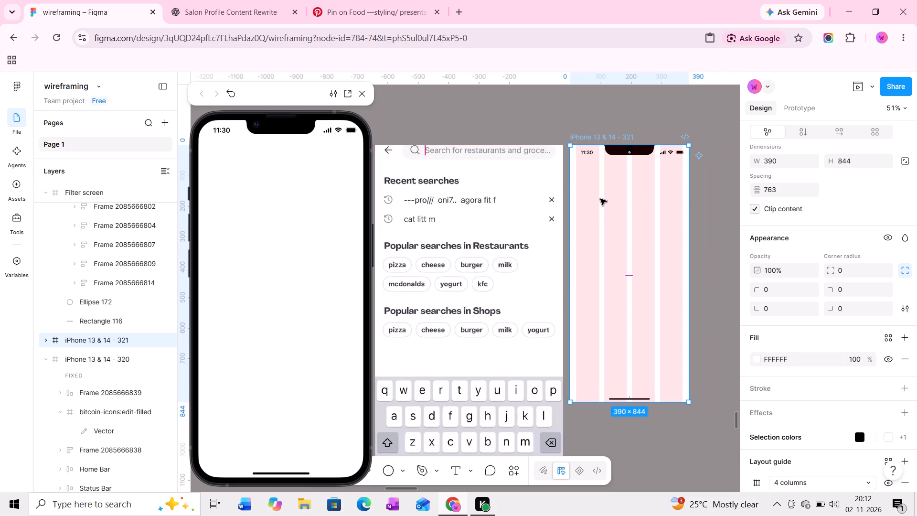
# Duplicate the 24 × 24 back arrow icon from the Profile screen's header into the iPhone 13 & 14 - 321 frame at X 20, Y 68.
pyautogui.keyDown('ctrl'); pyautogui.scroll(1, 598, 185); pyautogui.keyUp('ctrl')
pyautogui.moveTo(595, 184); pyautogui.dragTo(630, 191, button='middle')
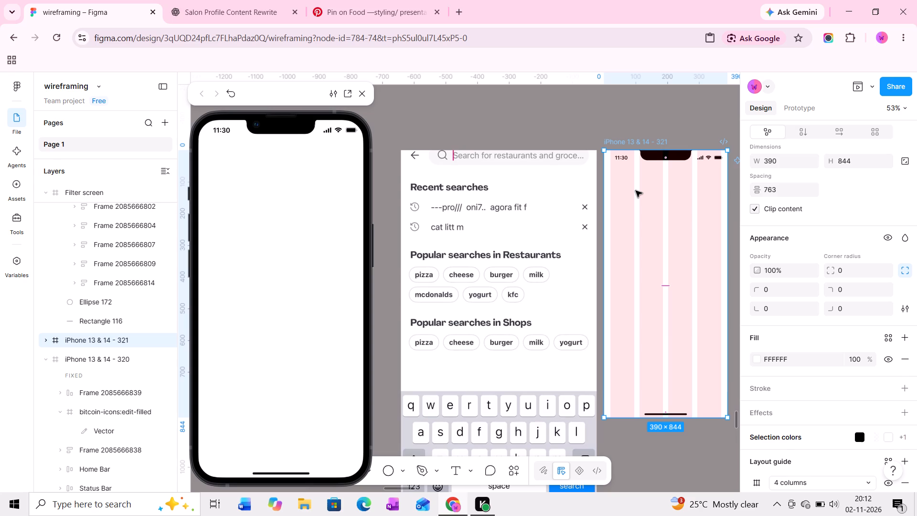
pyautogui.moveTo(635, 189); pyautogui.dragTo(634, 190, button='middle')
pyautogui.moveTo(634, 190); pyautogui.dragTo(624, 204, button='middle')
pyautogui.moveTo(586, 185); pyautogui.dragTo(667, 215, button='middle')
pyautogui.moveTo(617, 144); pyautogui.dragTo(651, 175, button='middle')
pyautogui.moveTo(601, 169); pyautogui.dragTo(696, 172, button='middle')
pyautogui.moveTo(642, 142); pyautogui.dragTo(651, 232, button='middle')
pyautogui.moveTo(587, 186); pyautogui.dragTo(659, 225, button='middle')
pyautogui.moveTo(634, 204); pyautogui.dragTo(653, 271, button='middle')
pyautogui.moveTo(638, 212); pyautogui.dragTo(650, 259, button='middle')
pyautogui.moveTo(670, 225); pyautogui.dragTo(658, 271, button='middle')
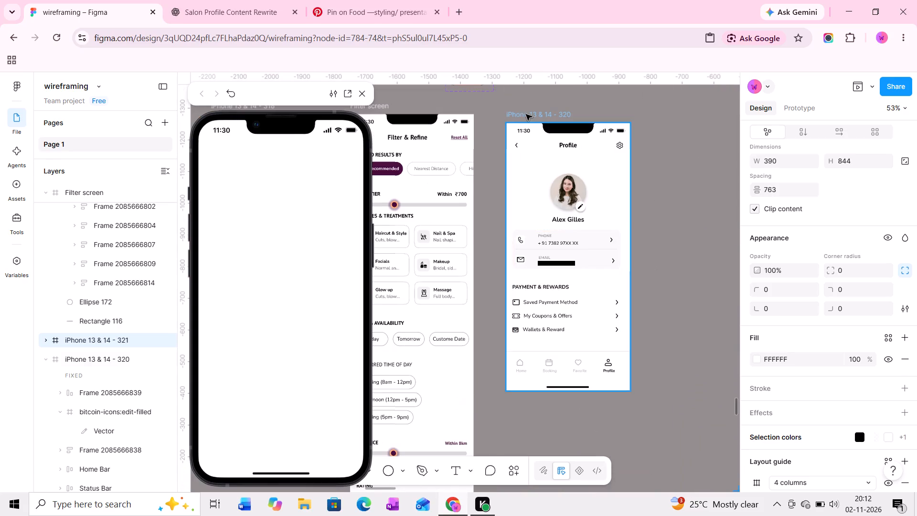
pyautogui.click(515, 146)
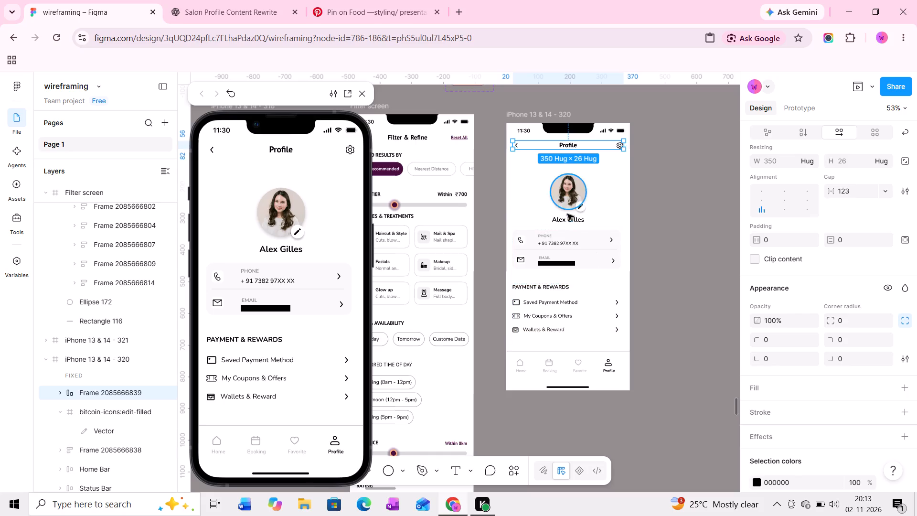
pyautogui.keyDown('ctrl'); pyautogui.click(519, 142); pyautogui.keyUp('ctrl')
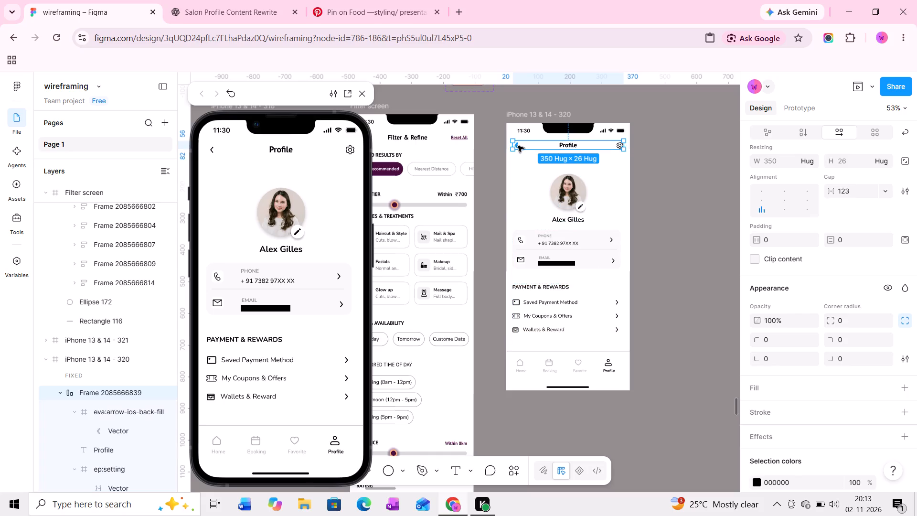
pyautogui.keyDown('ctrl'); pyautogui.scroll(8, 516, 146); pyautogui.keyUp('ctrl')
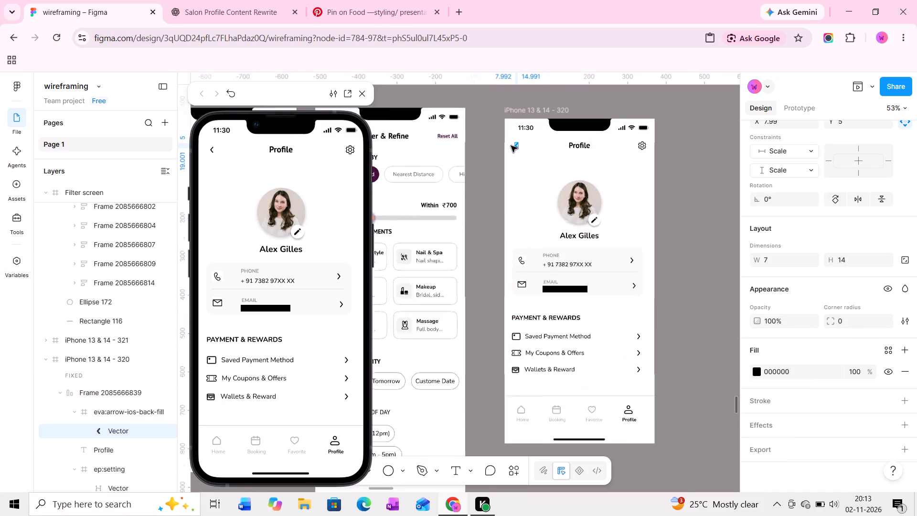
pyautogui.keyDown('ctrl'); pyautogui.scroll(7, 511, 146); pyautogui.keyUp('ctrl')
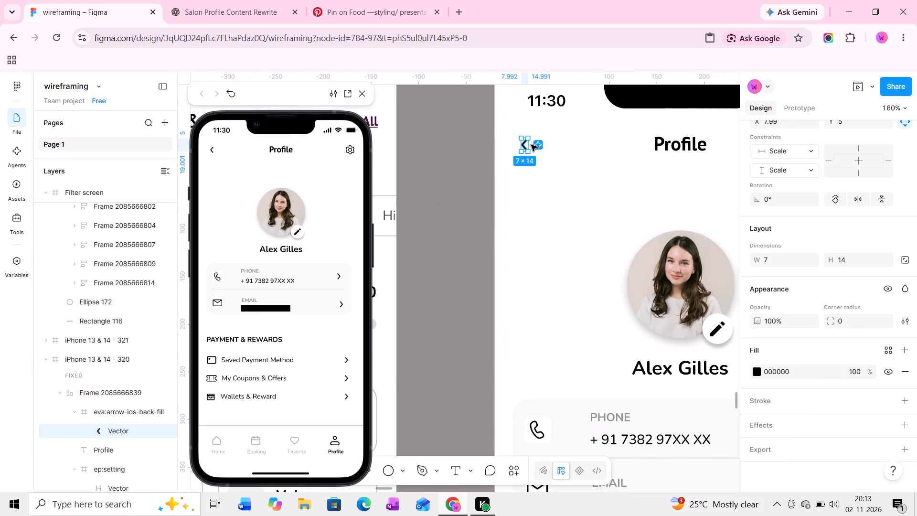
pyautogui.keyDown('ctrl'); pyautogui.scroll(4, 521, 144); pyautogui.keyUp('ctrl')
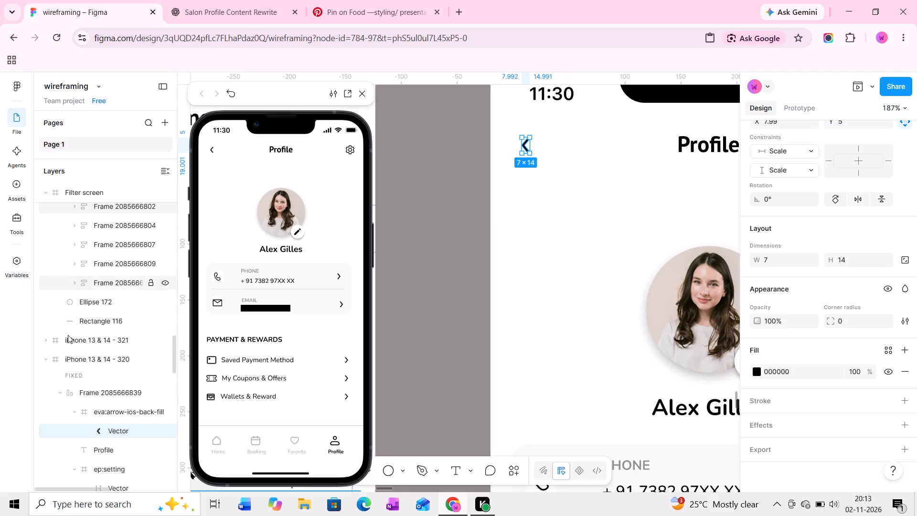
pyautogui.click(85, 410)
pyautogui.keyDown('ctrl'); pyautogui.scroll(-9, 564, 111); pyautogui.keyUp('ctrl')
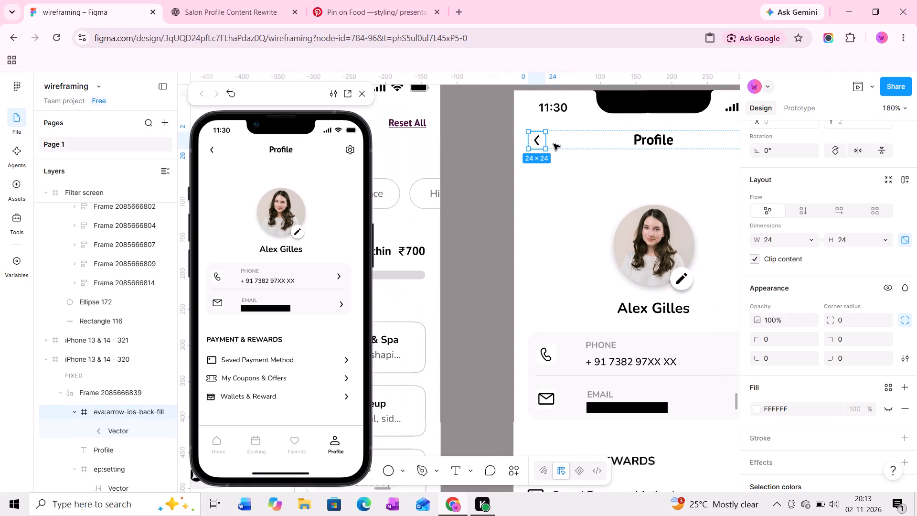
pyautogui.keyDown('alt'); pyautogui.moveTo(541, 143); pyautogui.dragTo(757, 367); pyautogui.keyUp('alt')
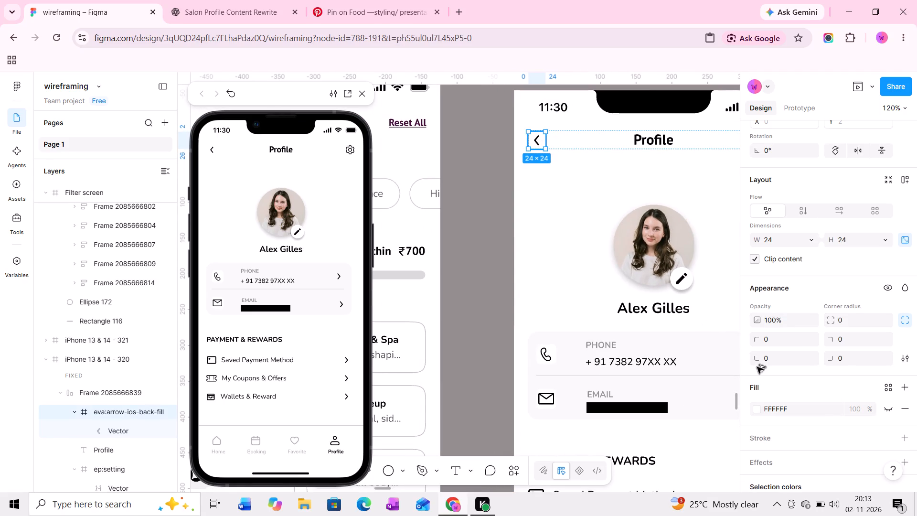
pyautogui.keyDown('alt'); pyautogui.moveTo(757, 367); pyautogui.dragTo(775, 413); pyautogui.keyUp('alt')
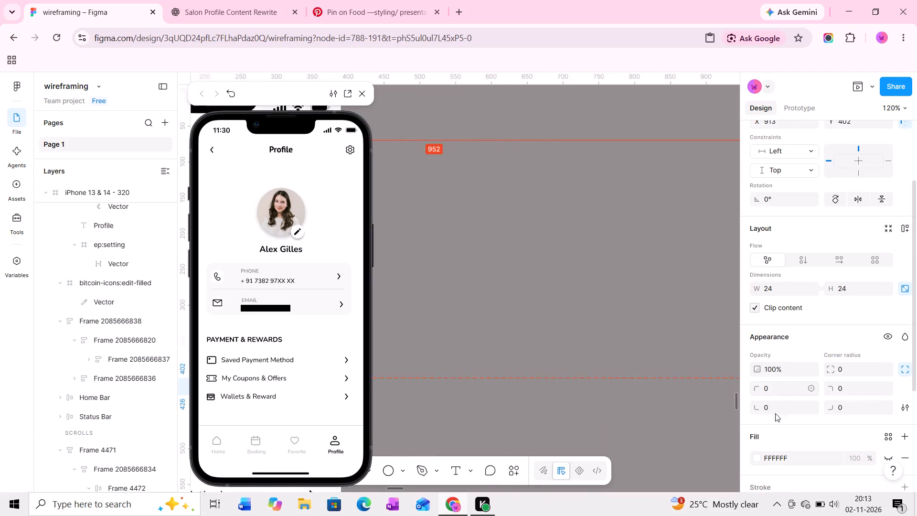
pyautogui.keyDown('alt'); pyautogui.moveTo(775, 413); pyautogui.dragTo(629, 515); pyautogui.keyUp('alt')
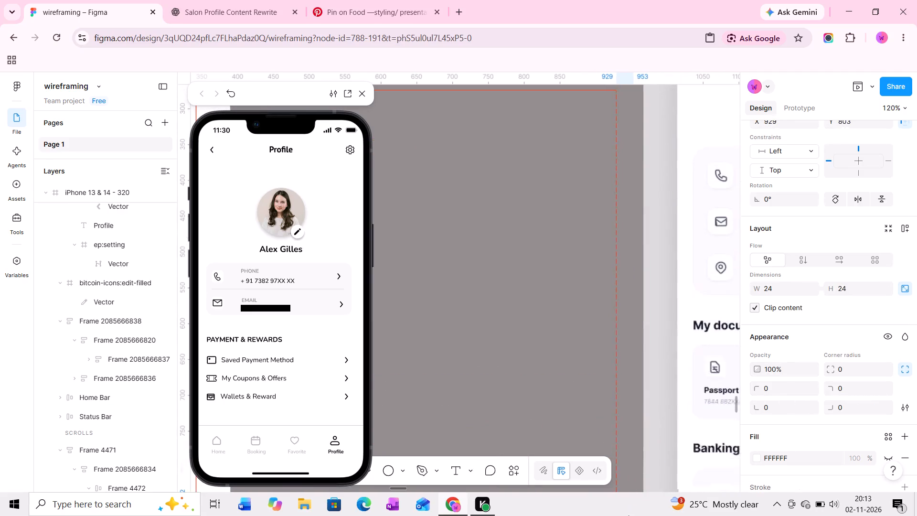
pyautogui.keyDown('alt'); pyautogui.moveTo(629, 515); pyautogui.dragTo(730, 254); pyautogui.keyUp('alt')
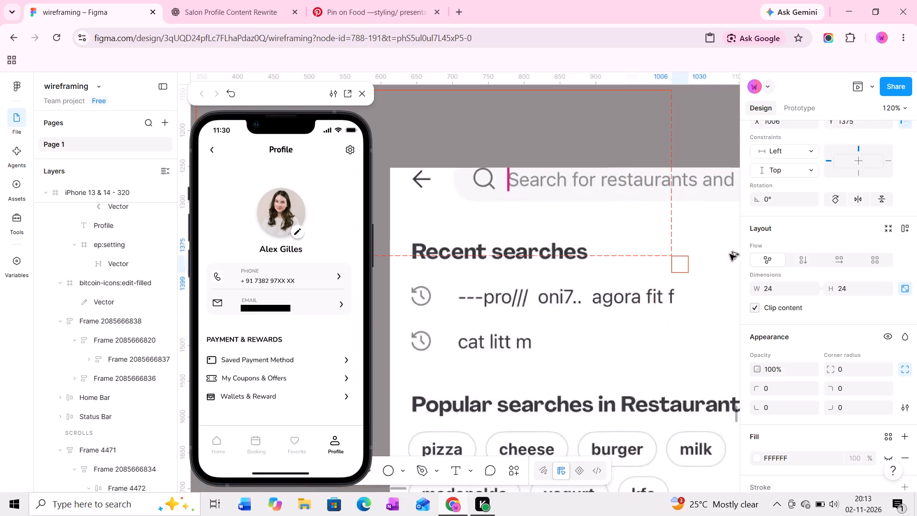
pyautogui.keyDown('alt'); pyautogui.moveTo(730, 254); pyautogui.dragTo(549, 233); pyautogui.keyUp('alt')
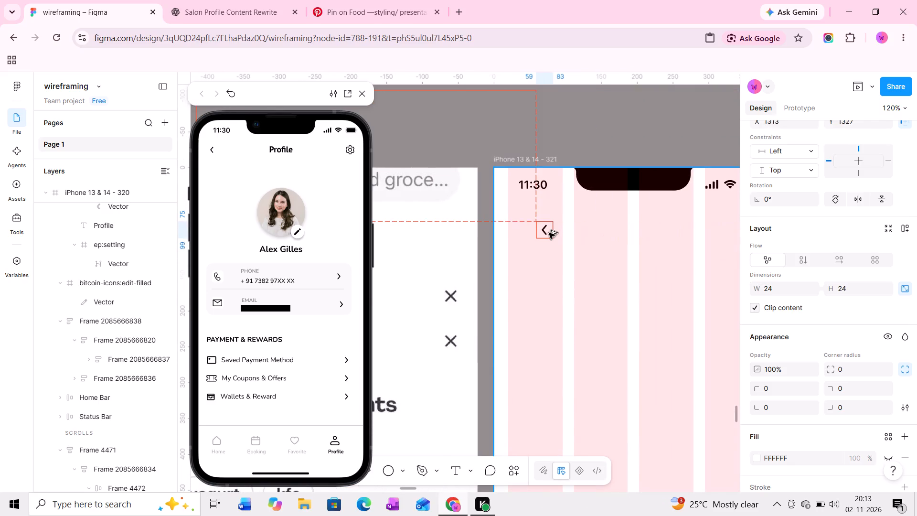
pyautogui.keyDown('alt'); pyautogui.moveTo(549, 233); pyautogui.dragTo(520, 228); pyautogui.keyUp('alt')
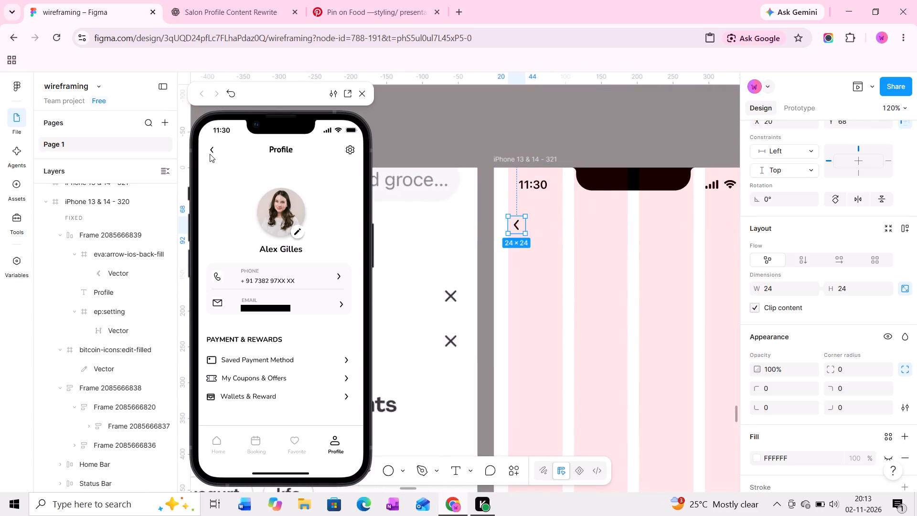
pyautogui.click(211, 150)
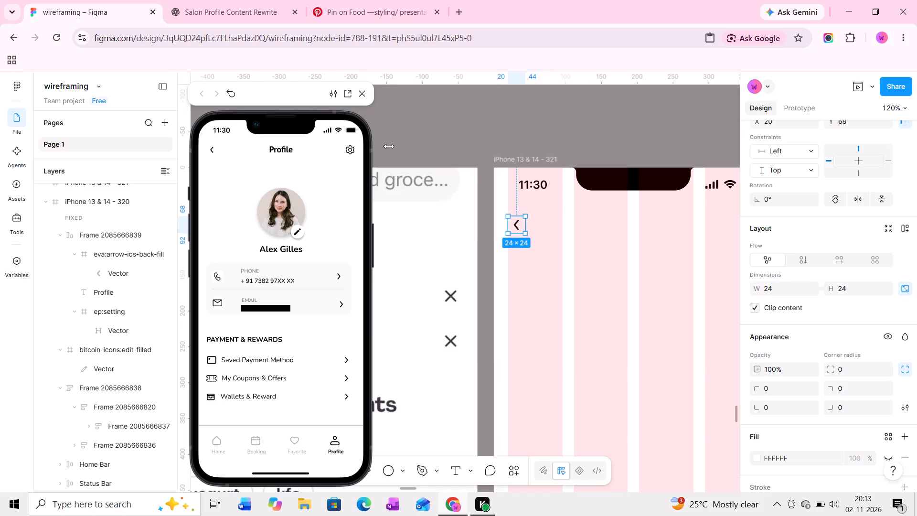
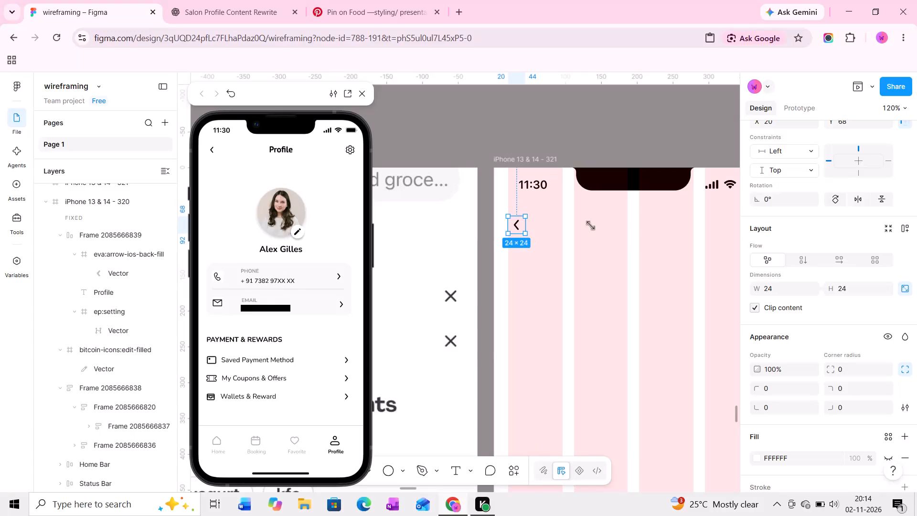
# Draw a search bar frame of about 321 × 53 beside the back arrow, at about X 49, Y 58, in the iPhone 13 & 14 - 321 frame.
pyautogui.moveTo(629, 216); pyautogui.dragTo(582, 209, button='middle')
pyautogui.moveTo(557, 216); pyautogui.dragTo(540, 190, button='middle')
pyautogui.keyDown('ctrl'); pyautogui.scroll(-3, 540, 188); pyautogui.keyUp('ctrl')
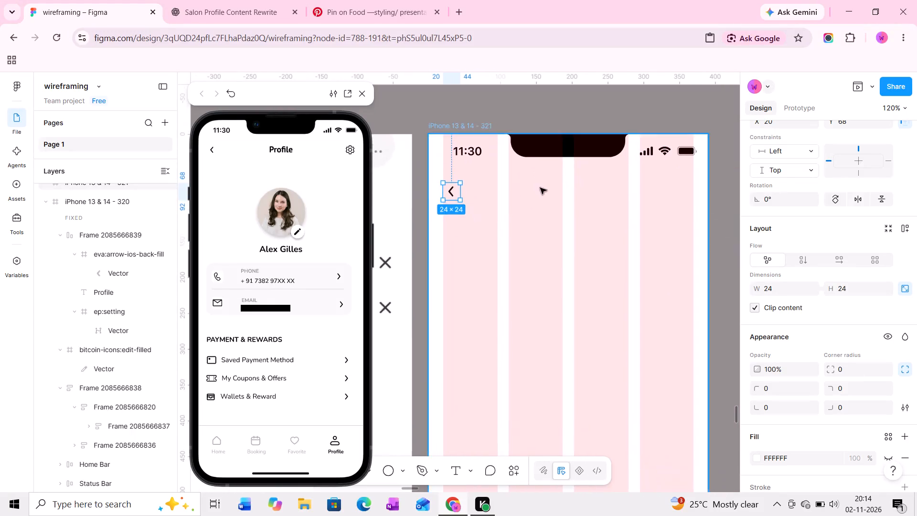
pyautogui.moveTo(543, 189); pyautogui.dragTo(645, 177, button='middle')
pyautogui.keyDown('ctrl'); pyautogui.scroll(-3, 645, 177); pyautogui.keyUp('ctrl')
pyautogui.moveTo(646, 177); pyautogui.dragTo(633, 177, button='middle')
pyautogui.press('f')
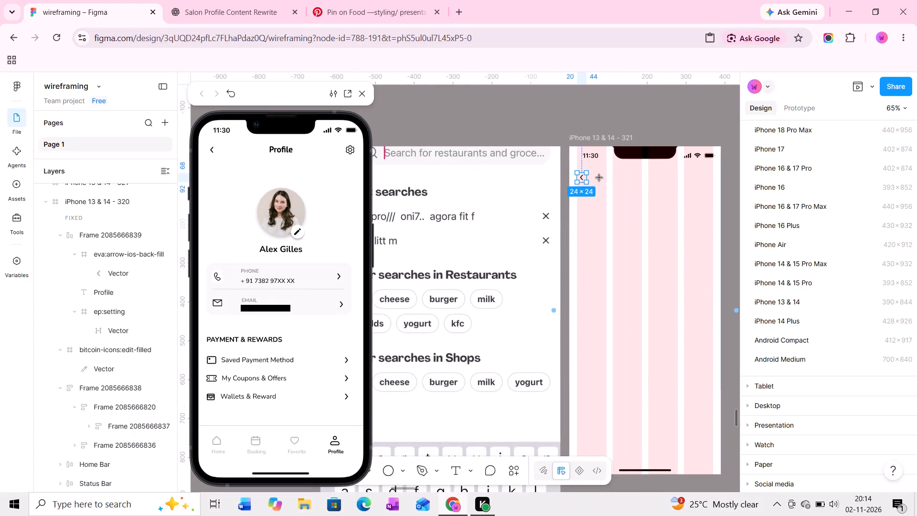
pyautogui.keyDown('ctrl'); pyautogui.scroll(19, 599, 178); pyautogui.keyUp('ctrl')
pyautogui.moveTo(611, 181); pyautogui.dragTo(519, 170, button='middle')
pyautogui.keyDown('ctrl'); pyautogui.scroll(-3, 519, 170); pyautogui.keyUp('ctrl')
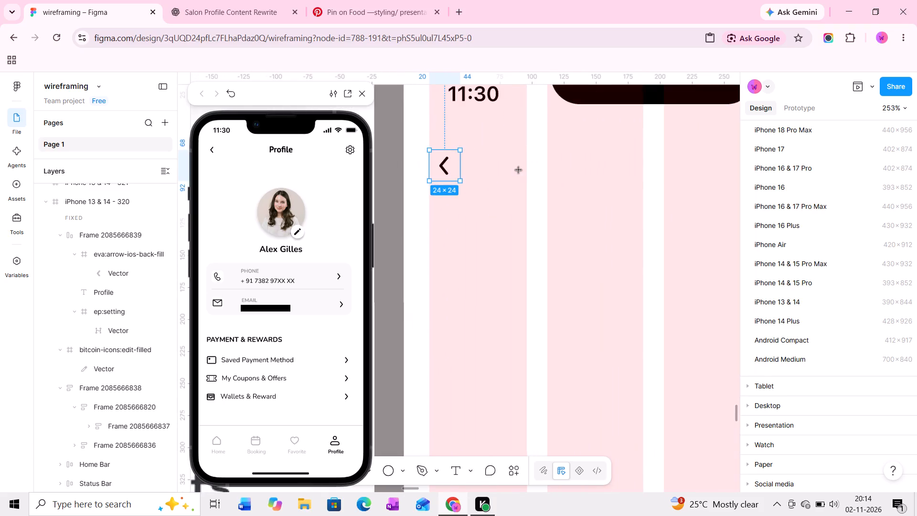
pyautogui.moveTo(467, 138); pyautogui.dragTo(743, 211)
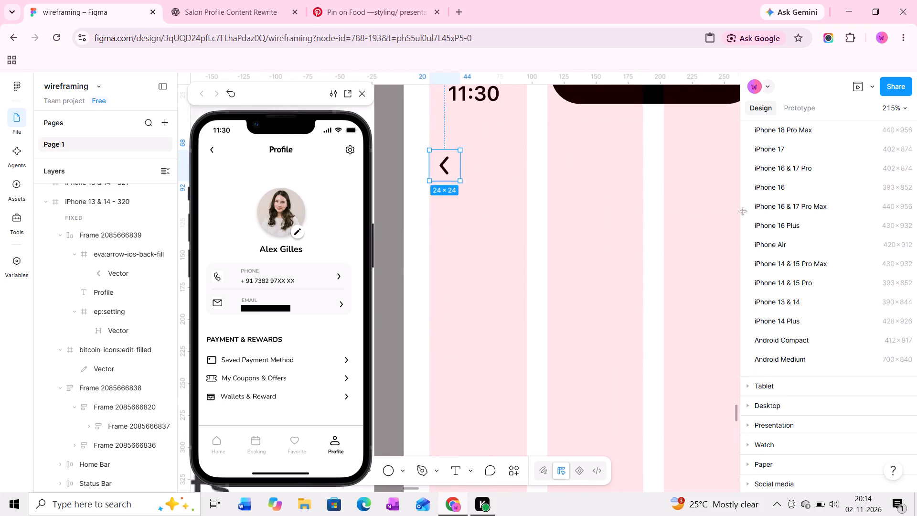
pyautogui.moveTo(743, 211); pyautogui.dragTo(624, 206)
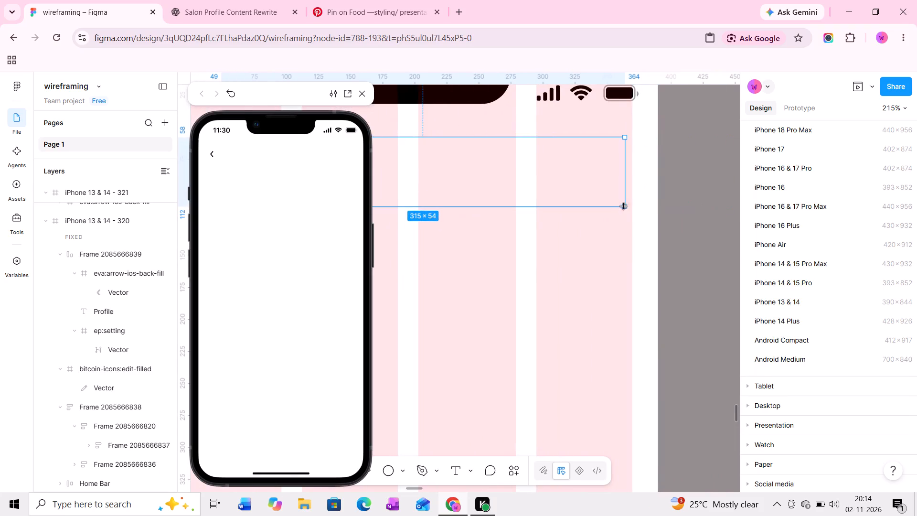
pyautogui.moveTo(624, 206); pyautogui.dragTo(631, 205)
# Add a light grey F7F7F7 fill to the new search bar frame.
pyautogui.moveTo(548, 203); pyautogui.dragTo(626, 192, button='middle')
pyautogui.moveTo(575, 191); pyautogui.dragTo(650, 174, button='middle')
pyautogui.moveTo(614, 176); pyautogui.dragTo(636, 172, button='middle')
pyautogui.keyDown('ctrl'); pyautogui.scroll(-6, 636, 172); pyautogui.keyUp('ctrl')
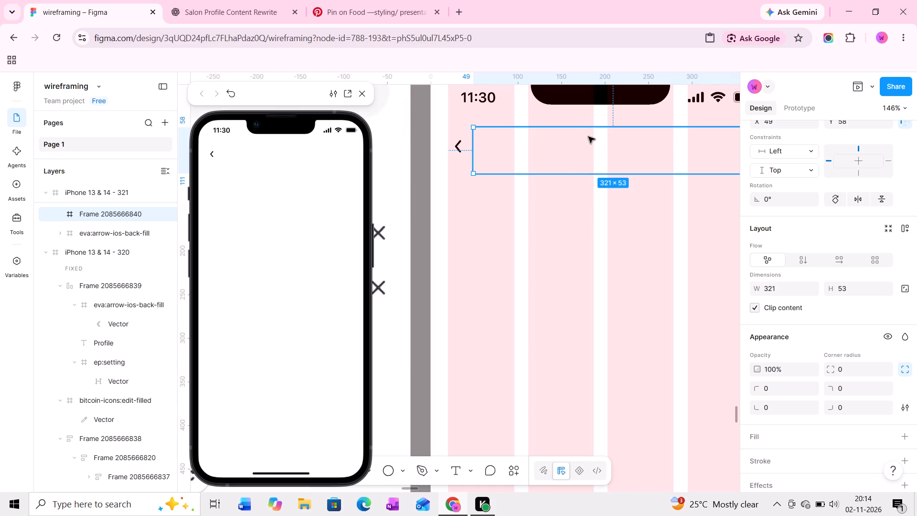
pyautogui.scroll(-6, 795, 248)
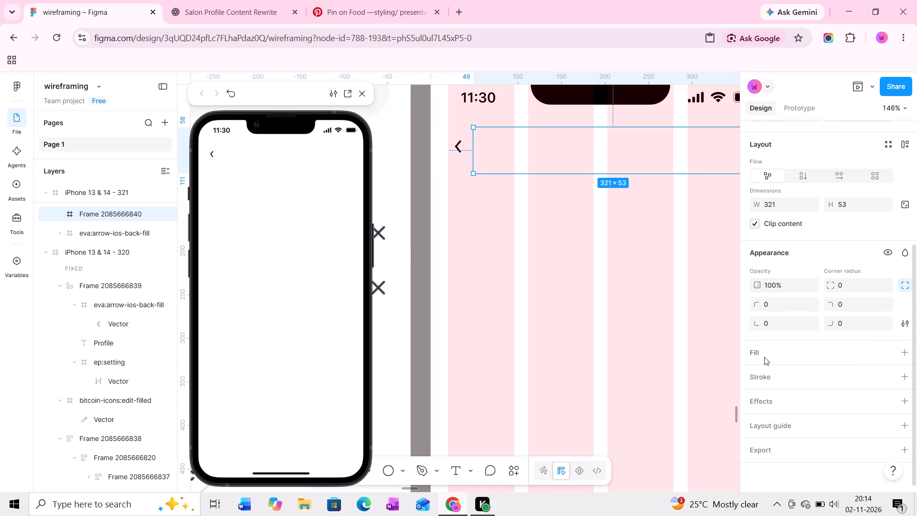
pyautogui.click(764, 353)
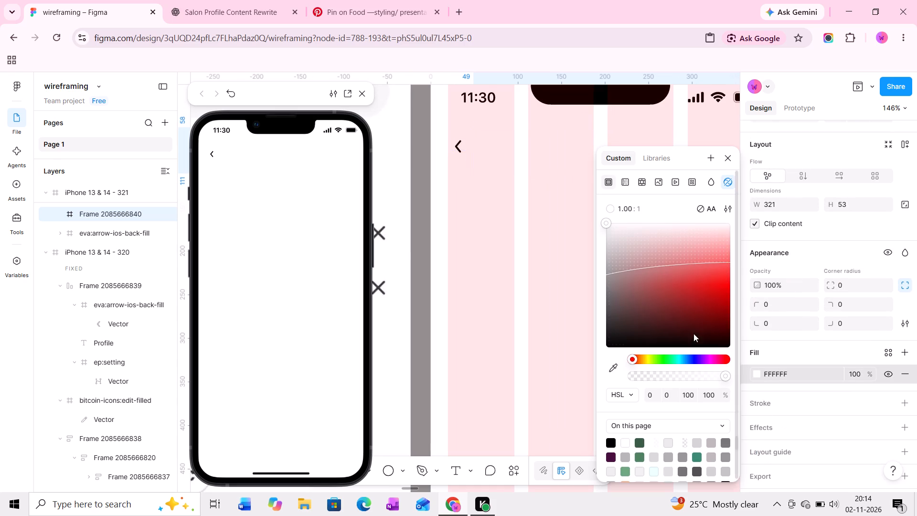
pyautogui.moveTo(605, 221); pyautogui.dragTo(605, 226)
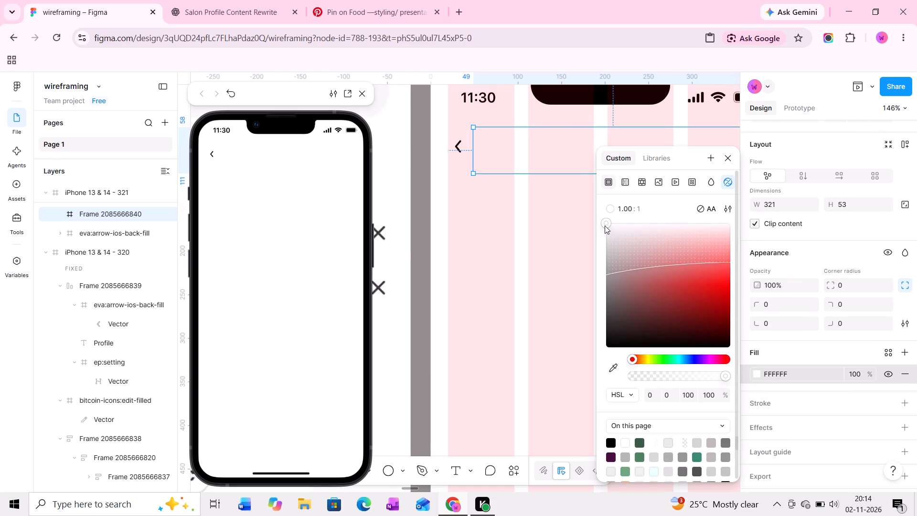
pyautogui.moveTo(605, 226); pyautogui.dragTo(602, 227)
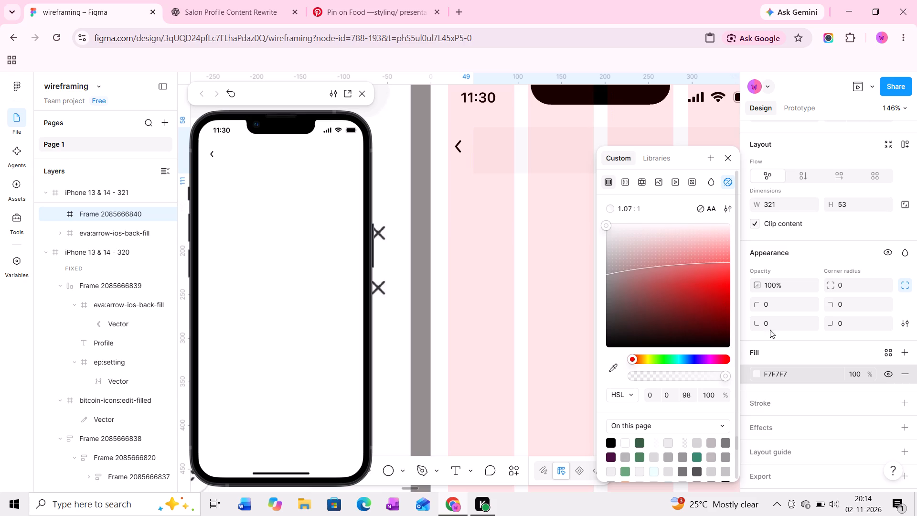
# Round all corners of the search bar frame with a radius of 105.
pyautogui.moveTo(829, 285); pyautogui.dragTo(547, 271)
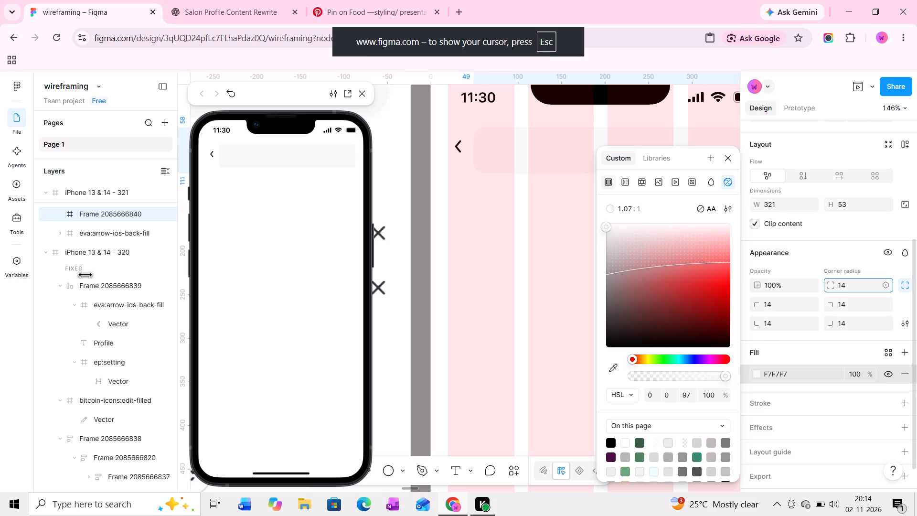
pyautogui.moveTo(547, 271); pyautogui.dragTo(638, 236)
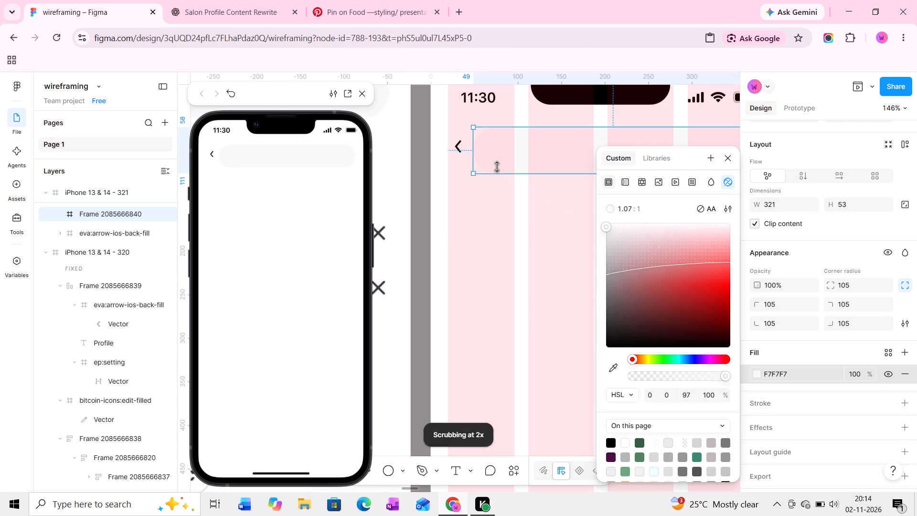
# Narrow the search bar to about 296 wide by moving its left edge away from the back arrow to X 74.
pyautogui.moveTo(470, 150); pyautogui.dragTo(492, 150)
# Enlarge the back arrow icon to 34 × 34 and place it at about X 26, Y 68 beside the search bar.
pyautogui.click(458, 150)
pyautogui.moveTo(458, 150); pyautogui.dragTo(458, 150)
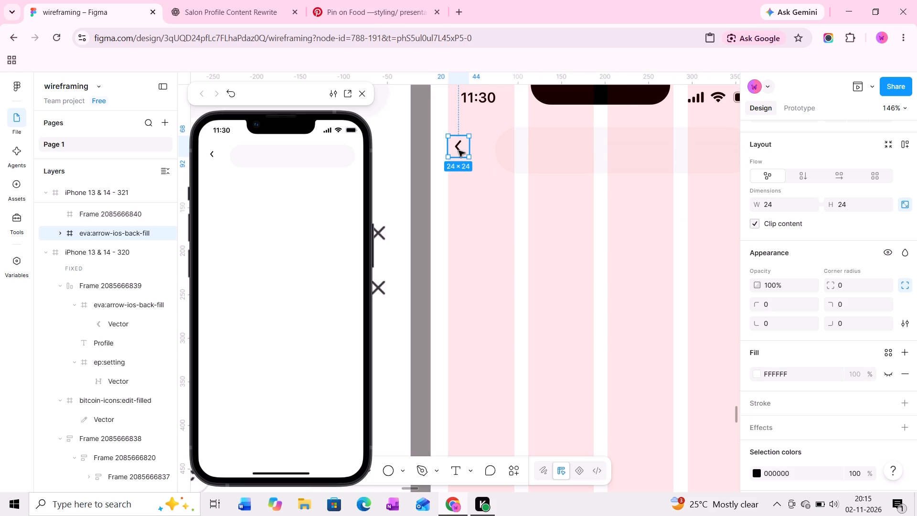
pyautogui.moveTo(458, 150); pyautogui.dragTo(464, 157)
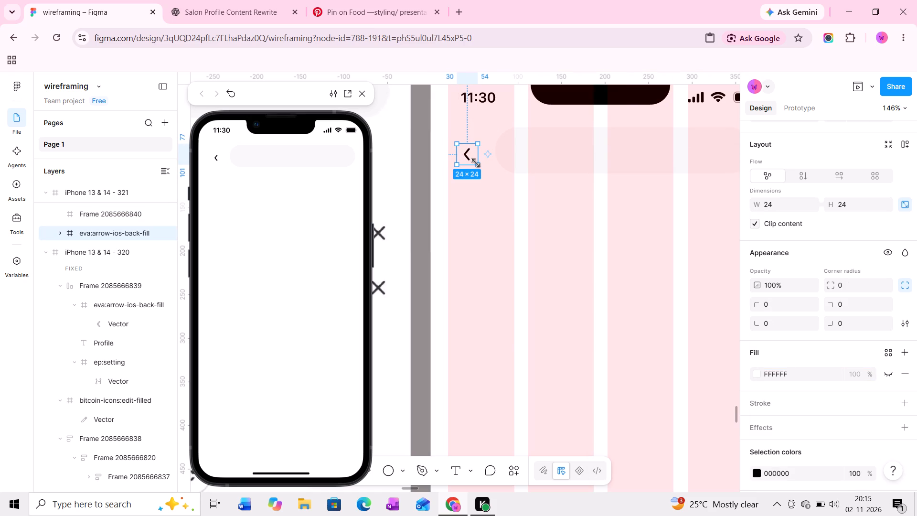
pyautogui.click(543, 150)
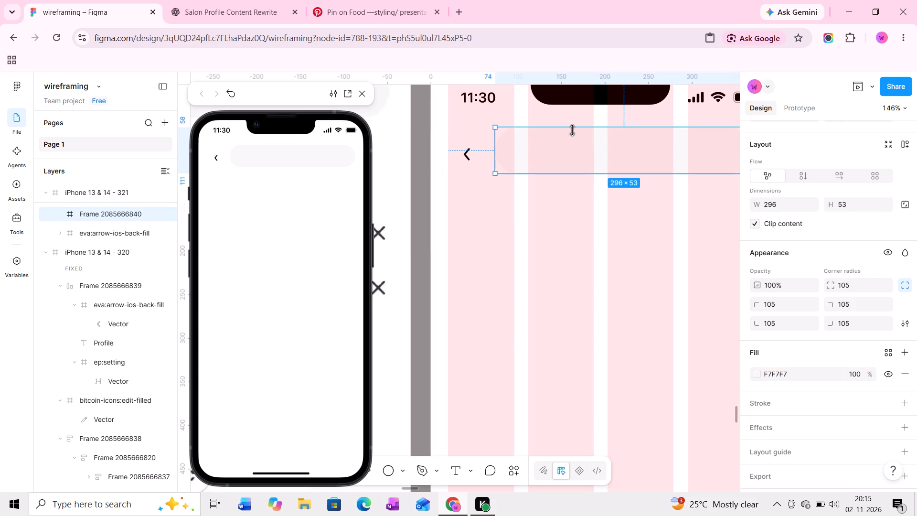
pyautogui.click(468, 152)
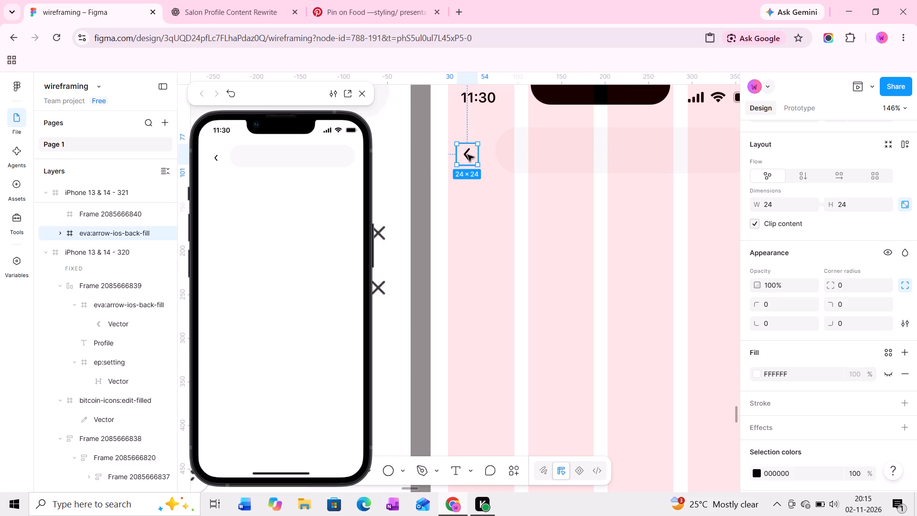
pyautogui.moveTo(477, 165); pyautogui.dragTo(479, 167)
pyautogui.moveTo(479, 167); pyautogui.dragTo(482, 171)
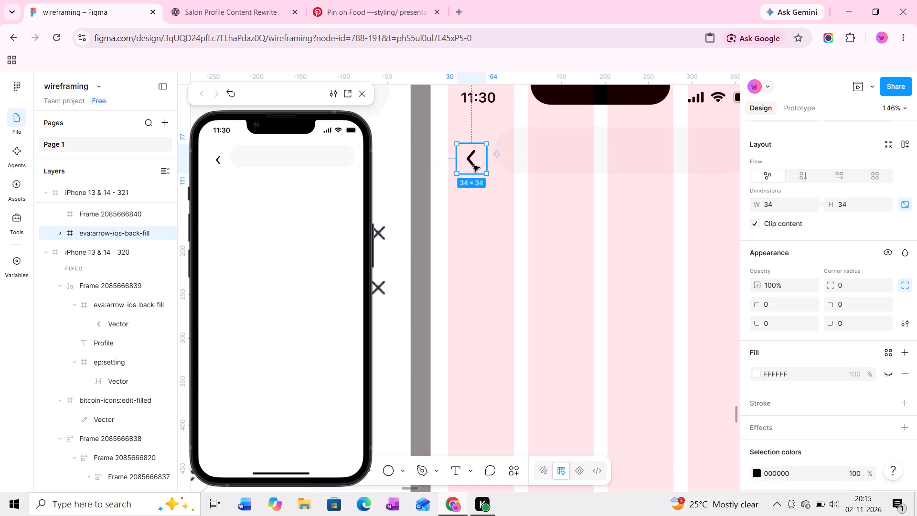
pyautogui.moveTo(472, 164); pyautogui.dragTo(469, 158)
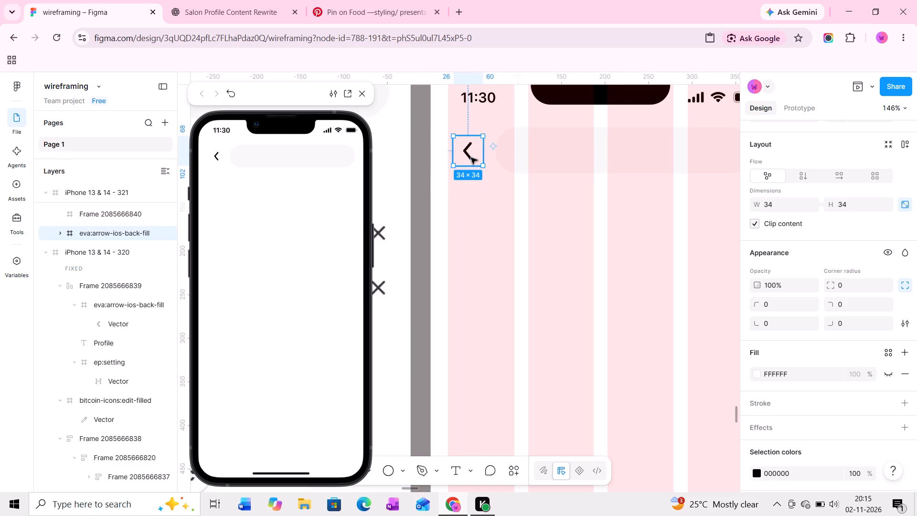
# Reposition the back arrow icon at about X 21, Y 68, near the first layout column's left edge and vertically centred with the search bar.
pyautogui.keyDown('ctrl'); pyautogui.scroll(-8, 482, 163); pyautogui.keyUp('ctrl')
pyautogui.moveTo(489, 187); pyautogui.dragTo(674, 196, button='middle')
pyautogui.keyDown('ctrl'); pyautogui.scroll(-3, 674, 196); pyautogui.keyUp('ctrl')
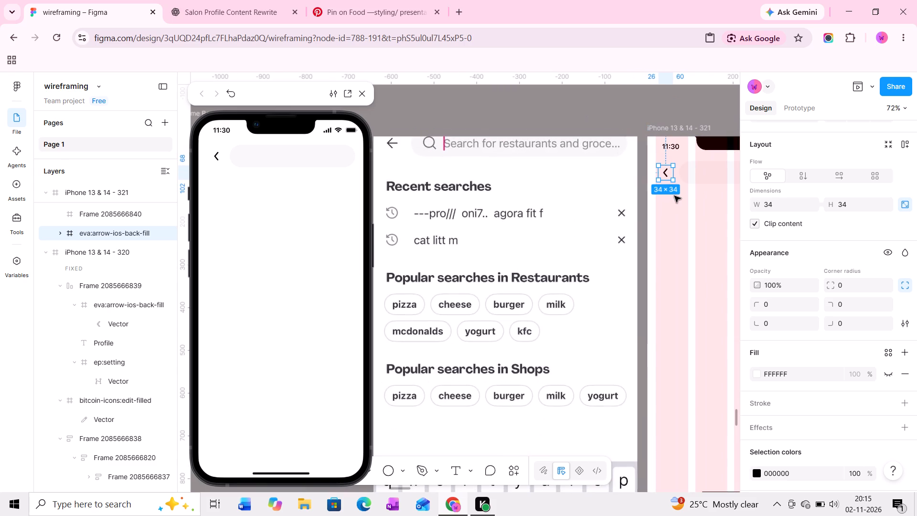
pyautogui.moveTo(674, 196); pyautogui.dragTo(612, 200, button='middle')
pyautogui.scroll(-1, 609, 200)
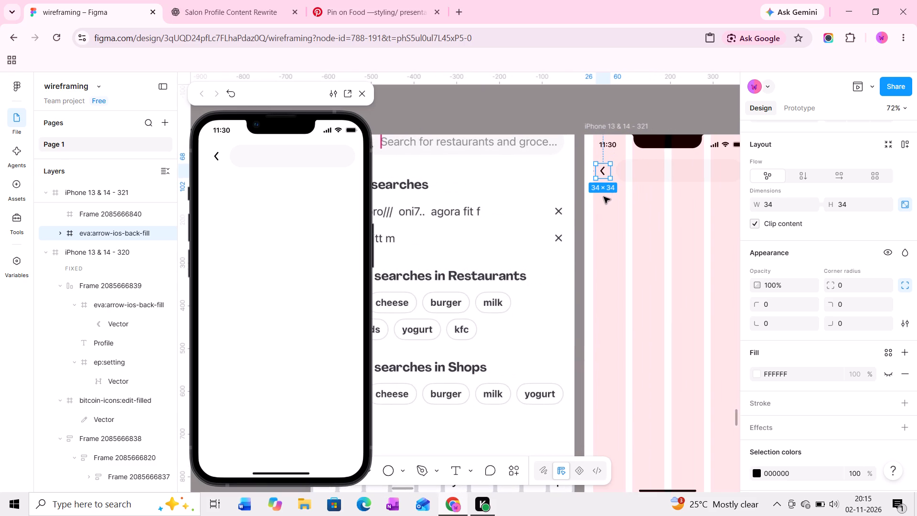
pyautogui.keyDown('ctrl'); pyautogui.scroll(9, 590, 181); pyautogui.keyUp('ctrl')
pyautogui.moveTo(601, 165); pyautogui.dragTo(573, 192, button='middle')
pyautogui.keyDown('ctrl'); pyautogui.scroll(6, 578, 192); pyautogui.keyUp('ctrl')
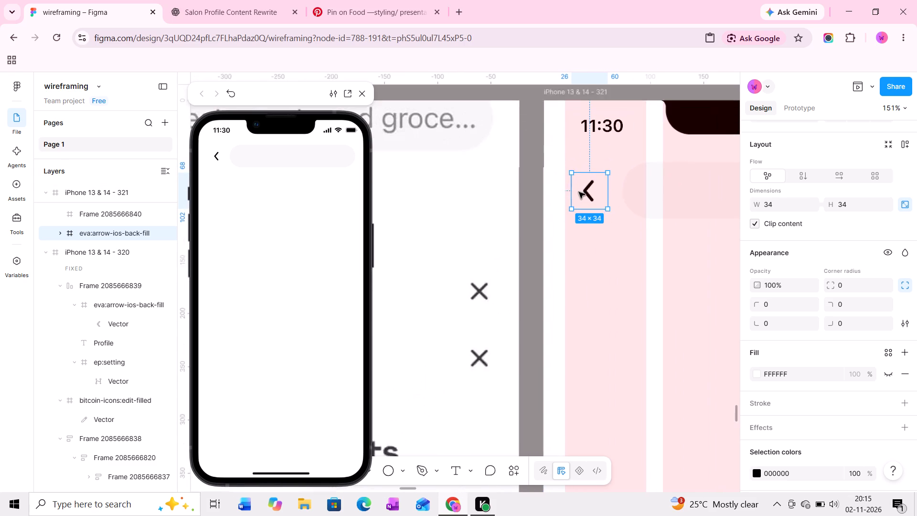
pyautogui.moveTo(586, 191); pyautogui.dragTo(589, 194)
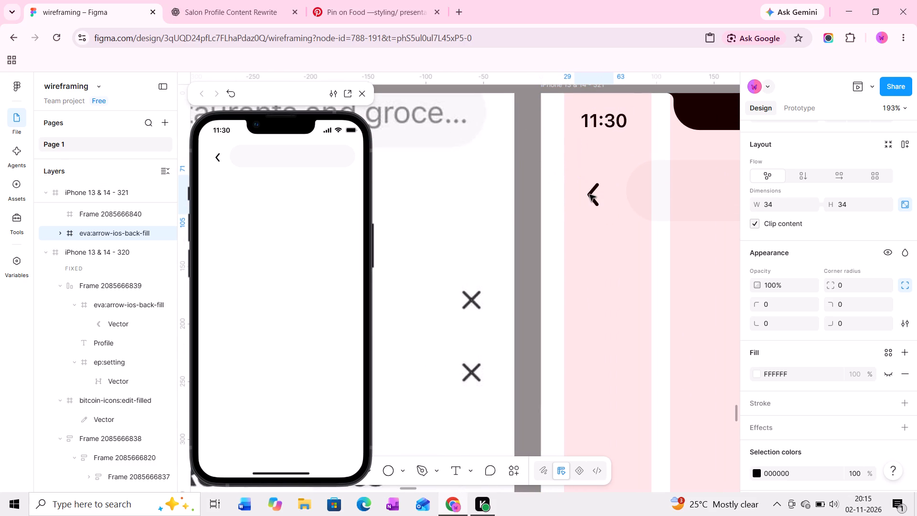
pyautogui.moveTo(589, 194); pyautogui.dragTo(577, 194)
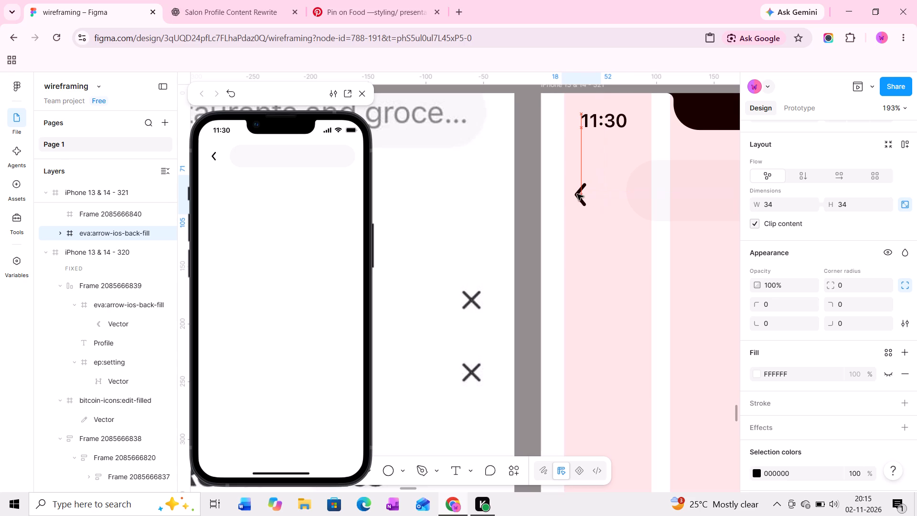
pyautogui.moveTo(577, 194); pyautogui.dragTo(582, 196)
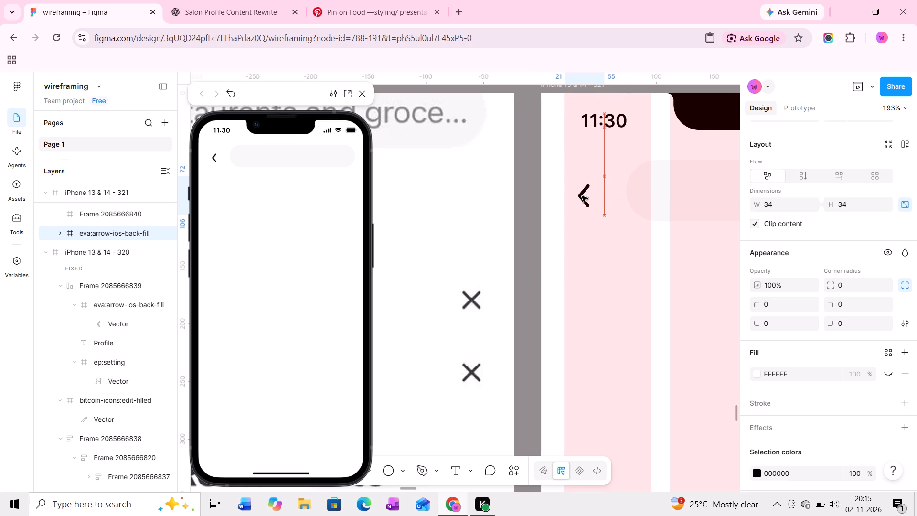
pyautogui.moveTo(582, 196); pyautogui.dragTo(582, 193)
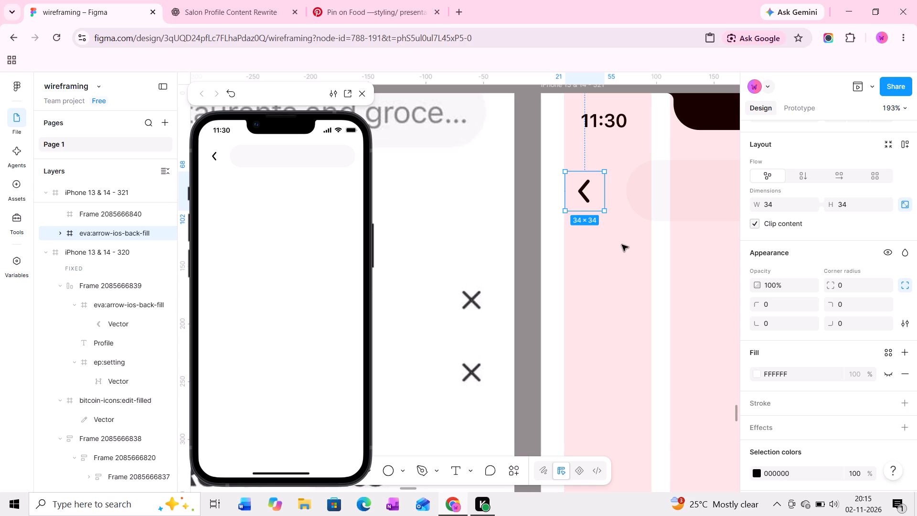
# Add a text layer inside the search bar frame reading "Search salon, stylis" as the start of the placeholder.
pyautogui.keyDown('ctrl'); pyautogui.scroll(-2, 622, 245); pyautogui.keyUp('ctrl')
pyautogui.moveTo(681, 225); pyautogui.dragTo(506, 247, button='middle')
pyautogui.keyDown('ctrl'); pyautogui.scroll(-2, 511, 245); pyautogui.keyUp('ctrl')
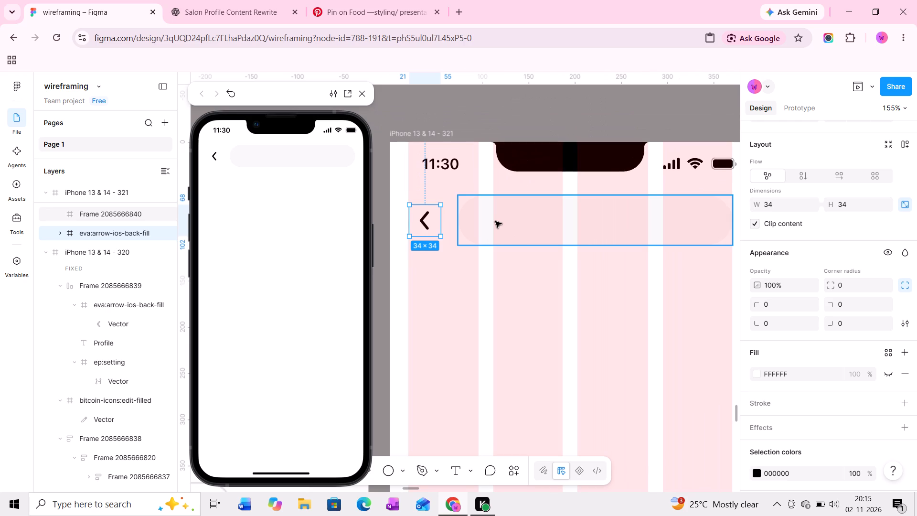
pyautogui.press('t')
pyautogui.click(495, 221)
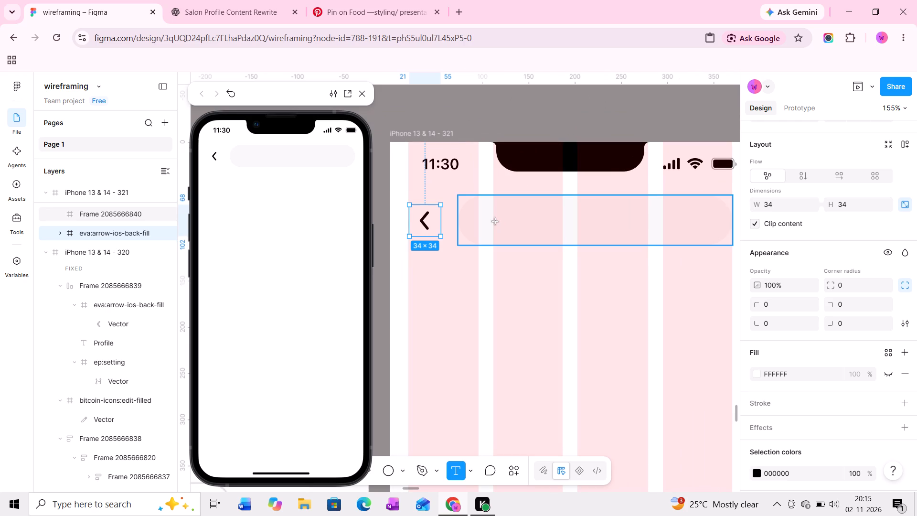
pyautogui.moveTo(495, 221); pyautogui.dragTo(512, 220, button='middle')
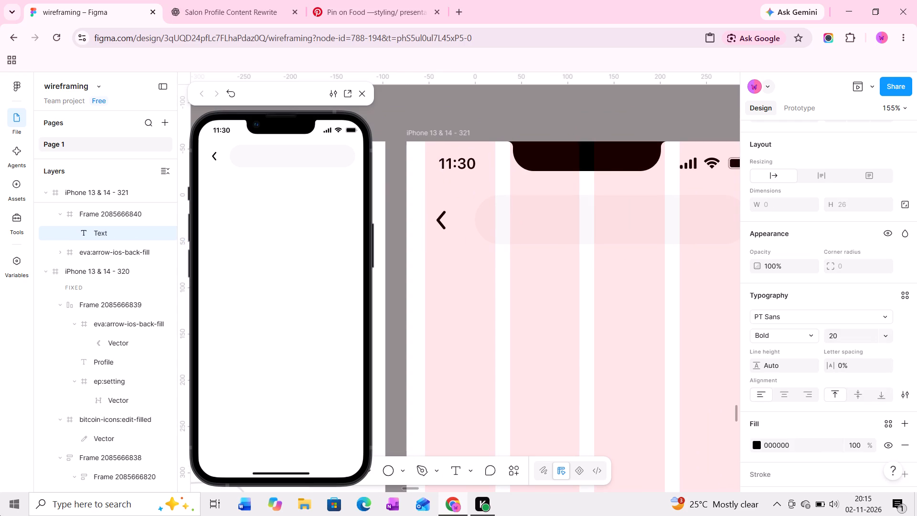
pyautogui.hotkey('shift', 's')
pyautogui.write('ea')
pyautogui.write('rc')
pyautogui.press('h')
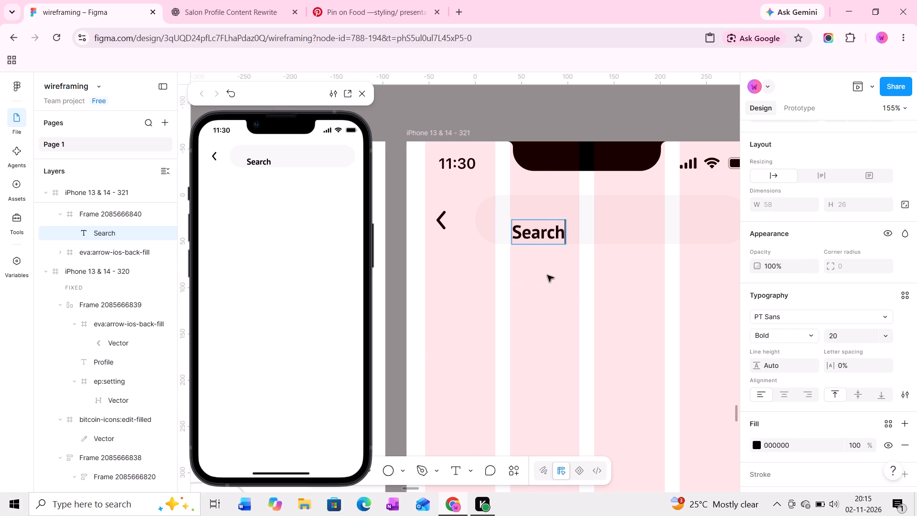
pyautogui.press('space')
pyautogui.press('s')
pyautogui.write('al')
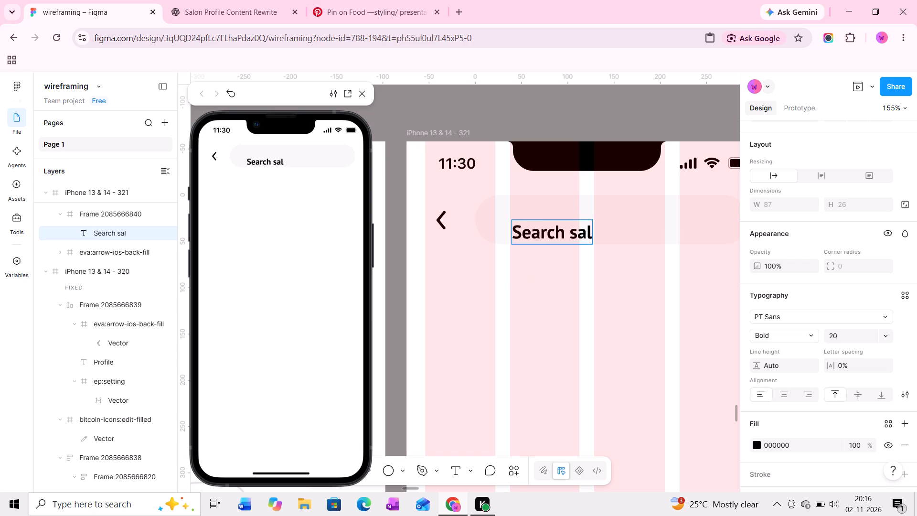
pyautogui.write('on')
pyautogui.press('.')
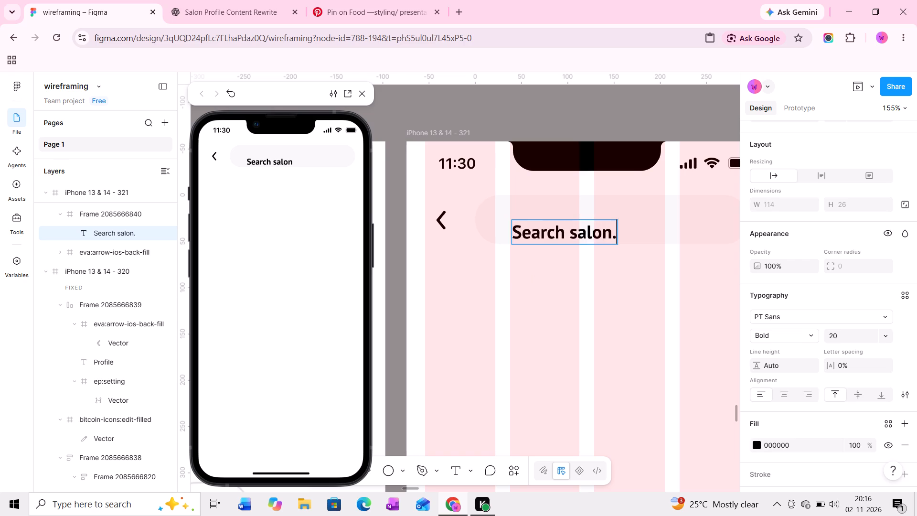
pyautogui.press('BackSpace')
pyautogui.write(', styl')
pyautogui.write('is')
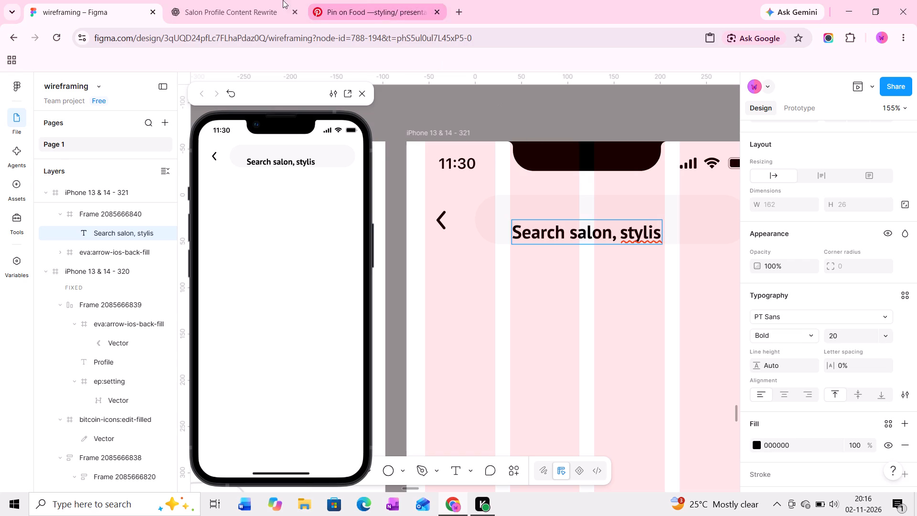
# Check the suggested search bar wording in ChatGPT and complete the placeholder text as "Search service, salon, stylists".
pyautogui.click(234, 0)
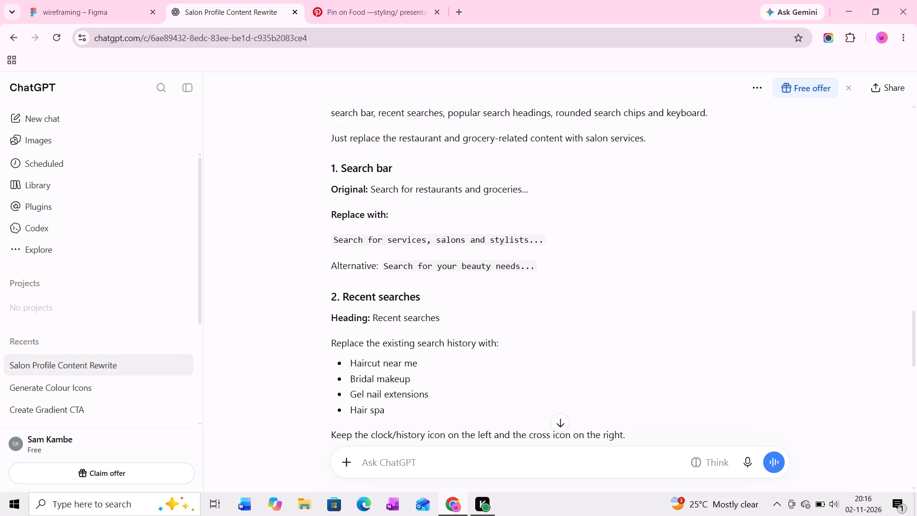
pyautogui.click(105, 5)
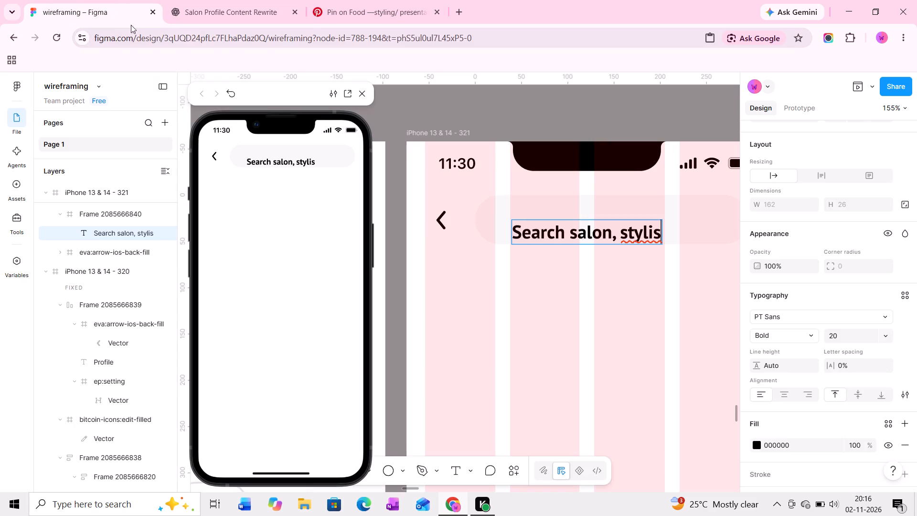
pyautogui.click(569, 234)
pyautogui.write('service,')
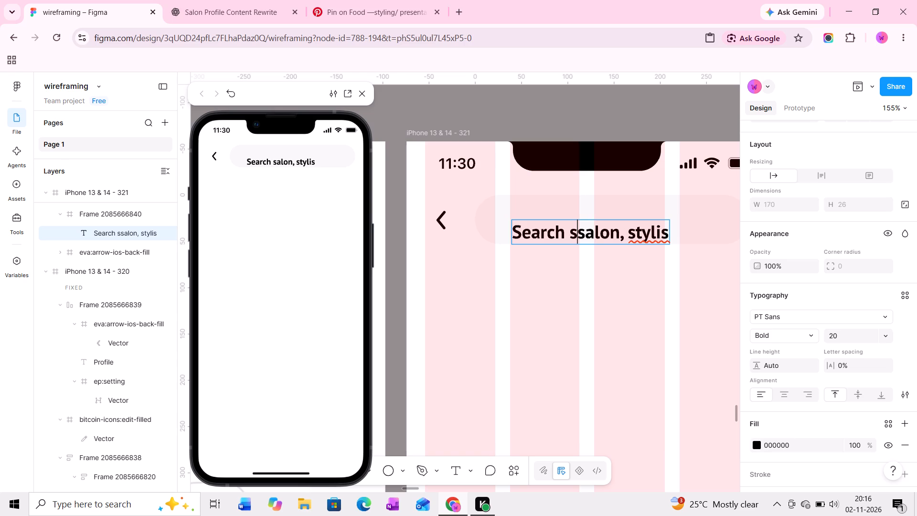
pyautogui.press('space')
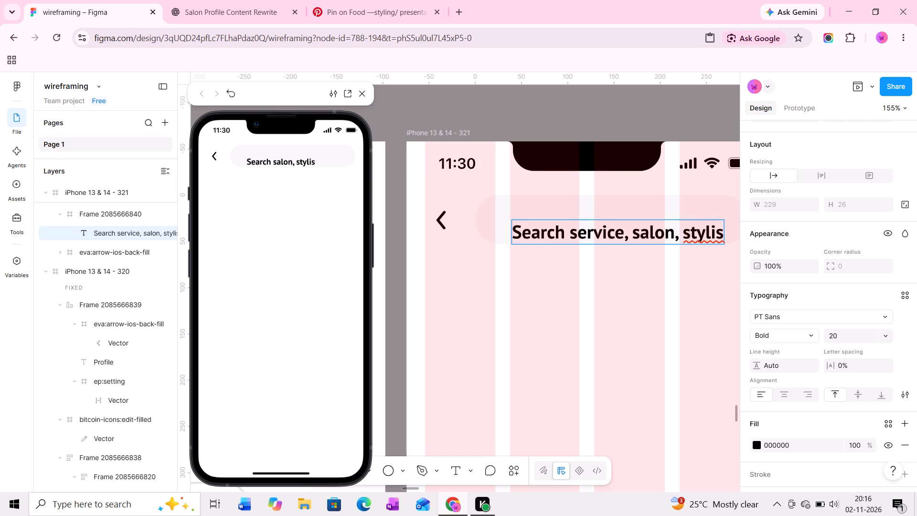
pyautogui.moveTo(682, 237); pyautogui.dragTo(652, 237, button='middle')
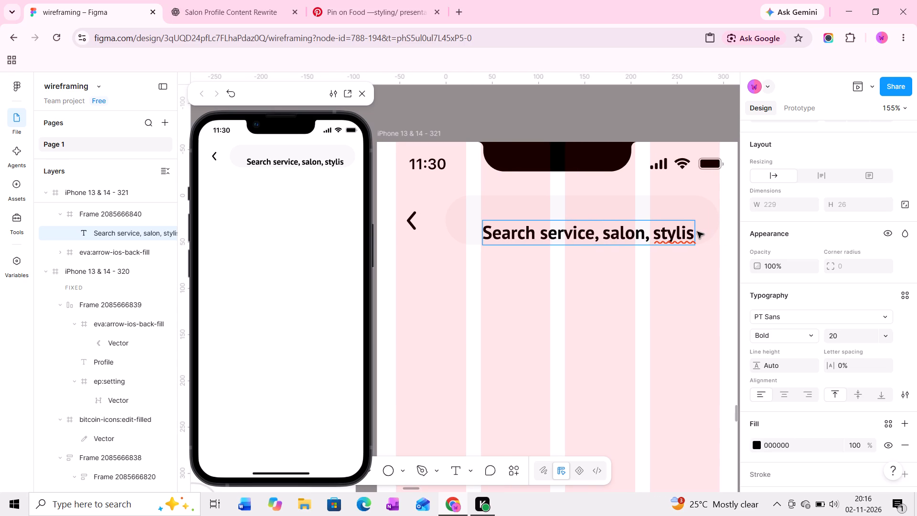
pyautogui.click(693, 231)
pyautogui.press('t')
pyautogui.press('s')
pyautogui.click(651, 276)
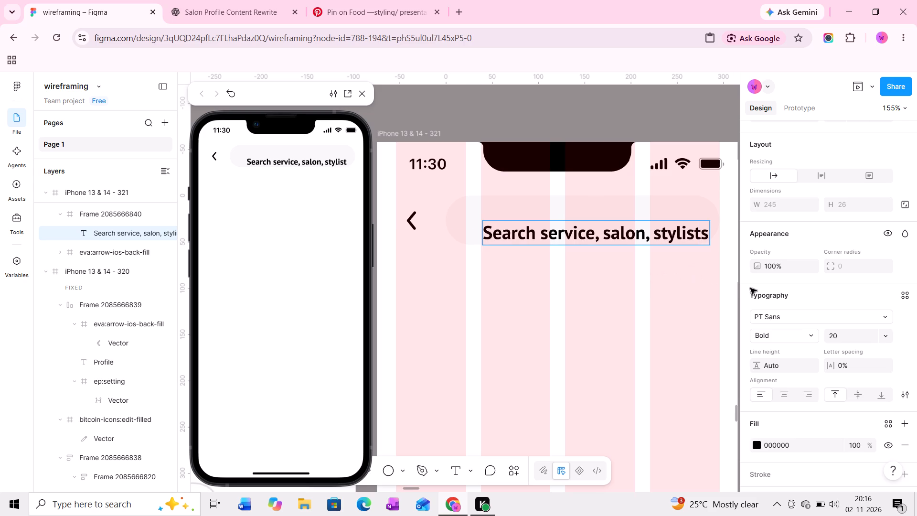
# Change the placeholder text's font to Nunito.
pyautogui.click(806, 336)
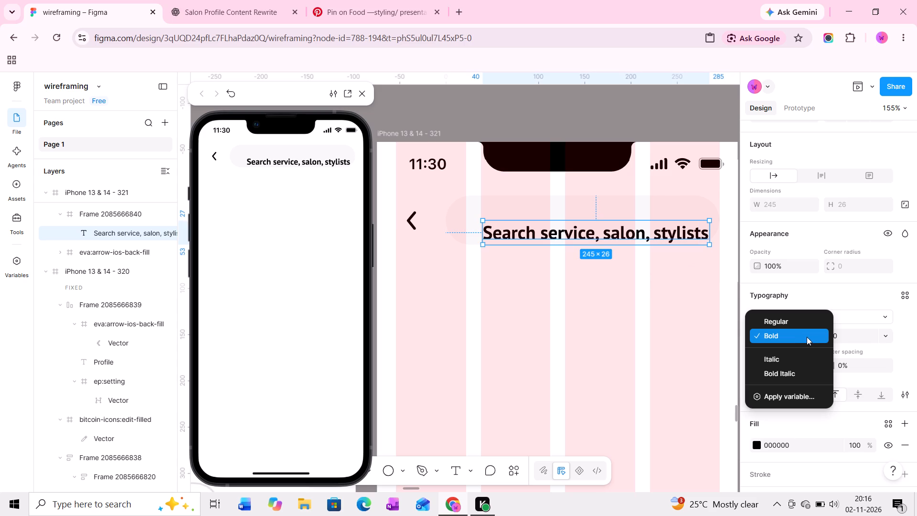
pyautogui.click(853, 314)
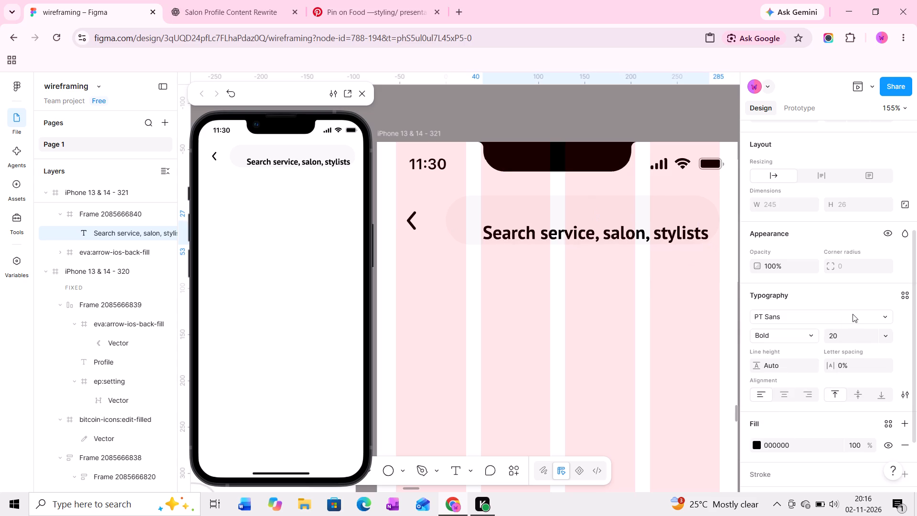
pyautogui.click(782, 316)
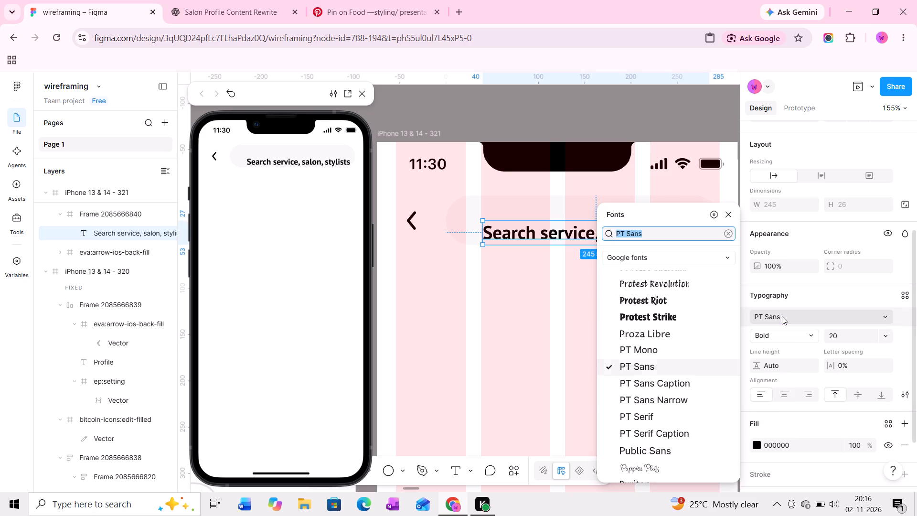
pyautogui.press('n')
pyautogui.write('un')
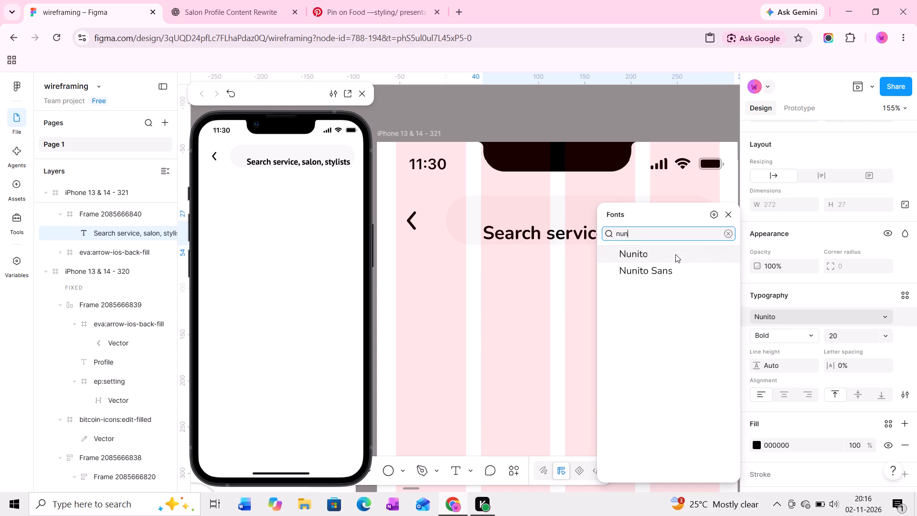
pyautogui.click(675, 254)
# Set the placeholder text size to 14 and place it vertically centred in the search bar at about X 12, Y 17.
pyautogui.moveTo(519, 235); pyautogui.dragTo(502, 231)
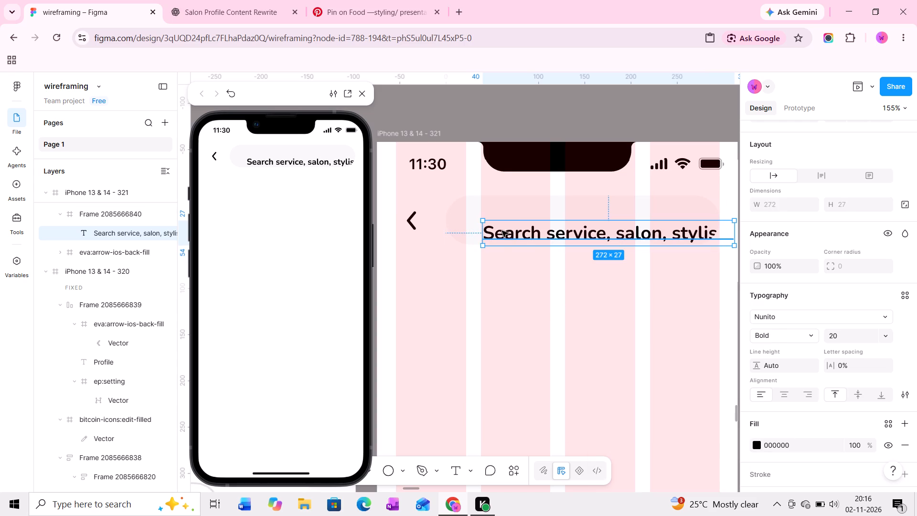
pyautogui.moveTo(502, 231); pyautogui.dragTo(492, 219)
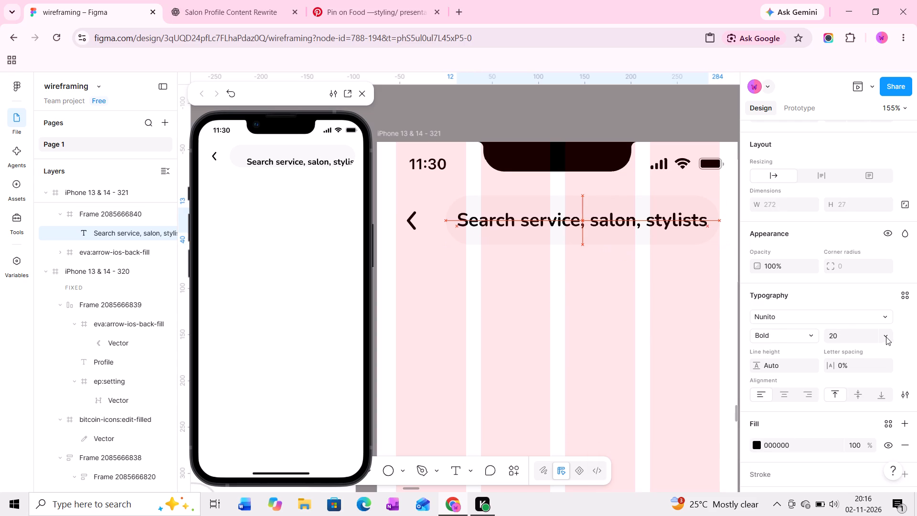
pyautogui.click(886, 337)
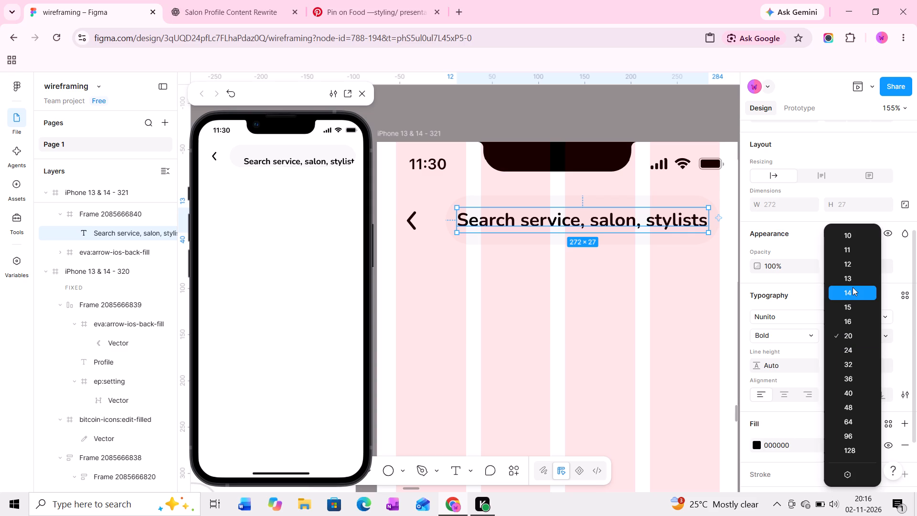
pyautogui.click(853, 287)
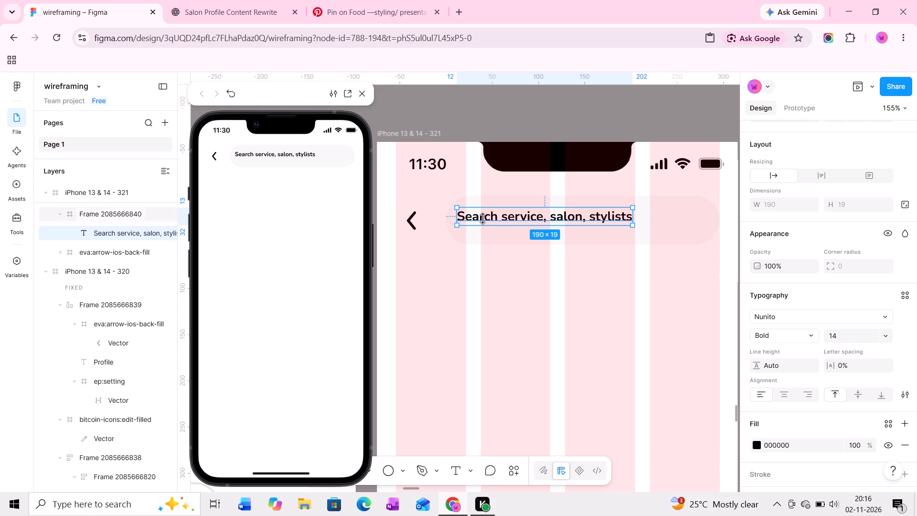
pyautogui.moveTo(498, 218); pyautogui.dragTo(498, 225)
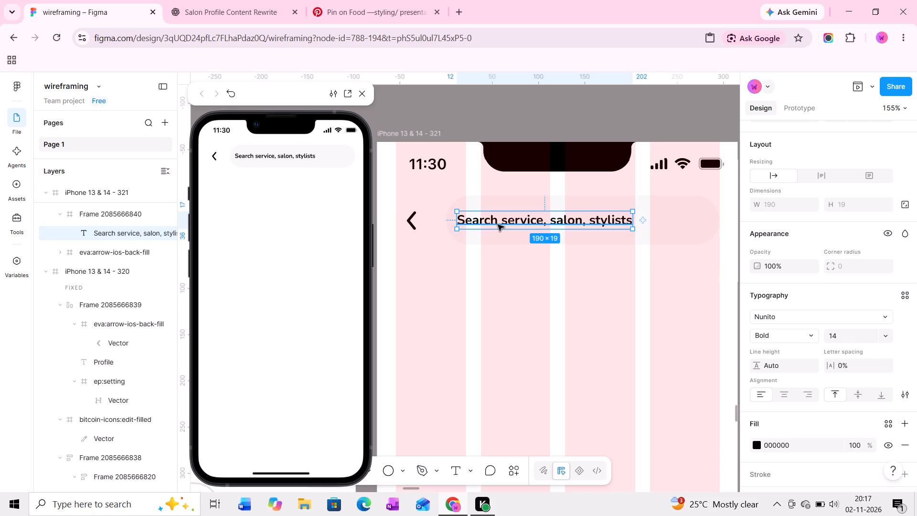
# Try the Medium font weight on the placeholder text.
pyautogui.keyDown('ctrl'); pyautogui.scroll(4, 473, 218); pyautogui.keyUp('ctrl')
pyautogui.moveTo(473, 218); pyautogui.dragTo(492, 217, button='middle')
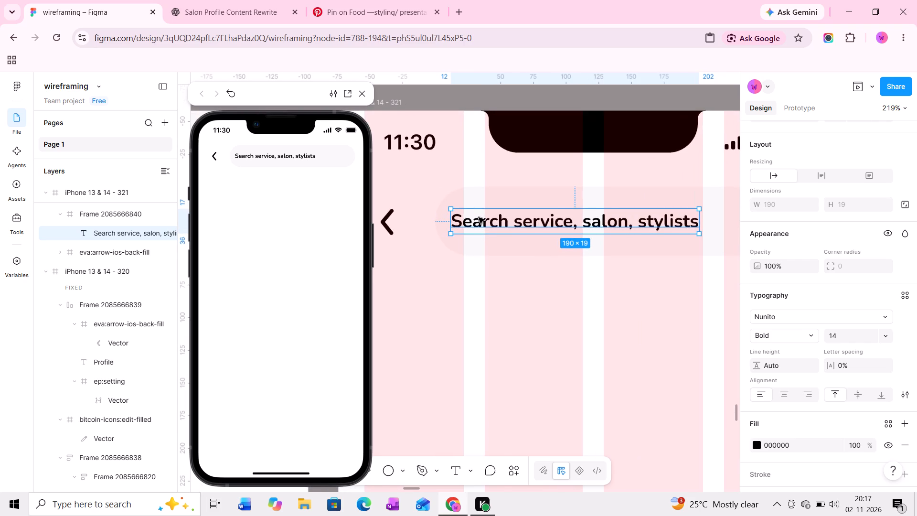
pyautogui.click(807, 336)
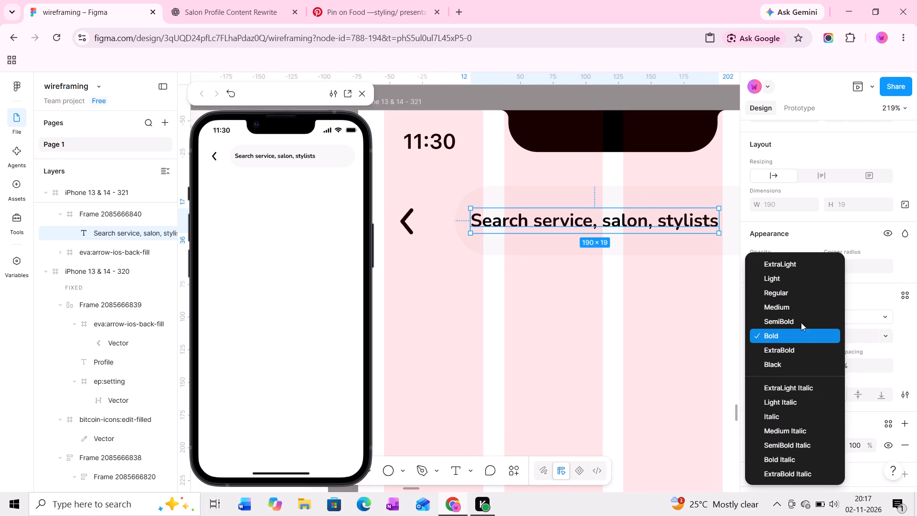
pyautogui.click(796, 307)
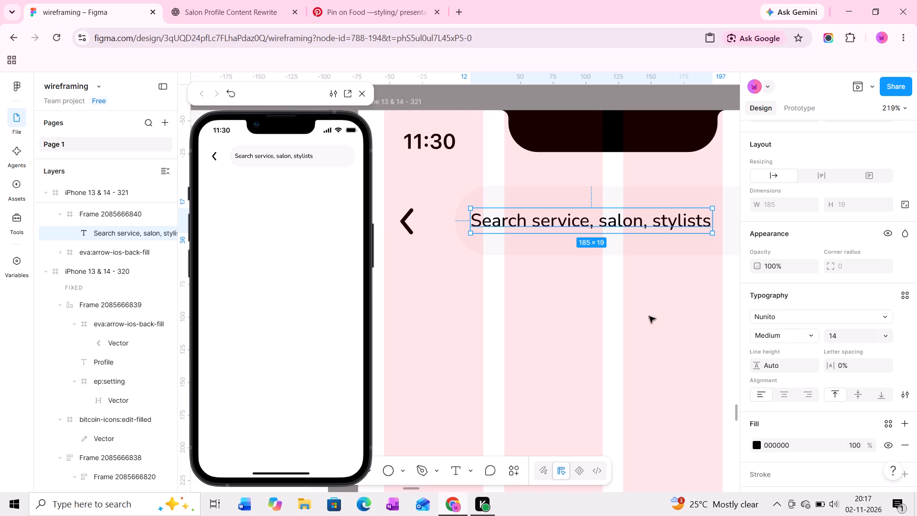
# Set the placeholder text's font weight to Regular.
pyautogui.moveTo(618, 309); pyautogui.dragTo(580, 301, button='middle')
pyautogui.moveTo(590, 301); pyautogui.dragTo(566, 300, button='middle')
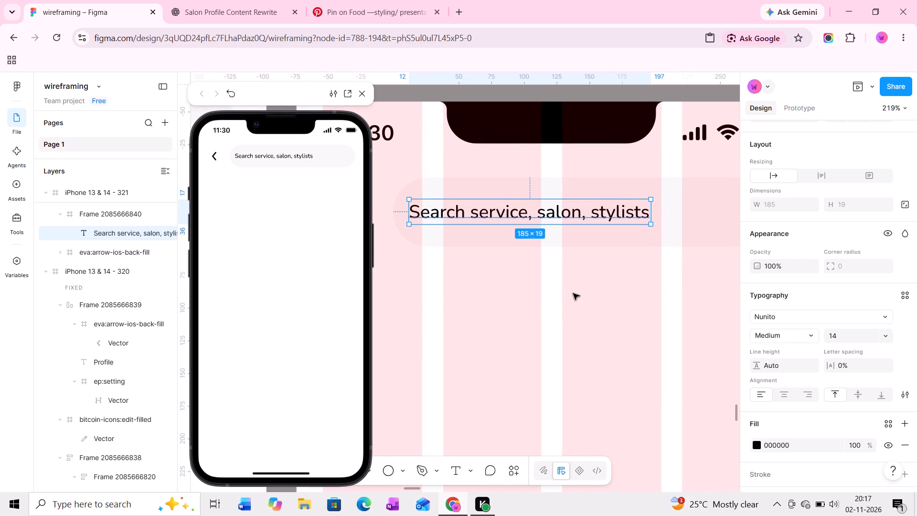
pyautogui.click(811, 336)
pyautogui.click(803, 324)
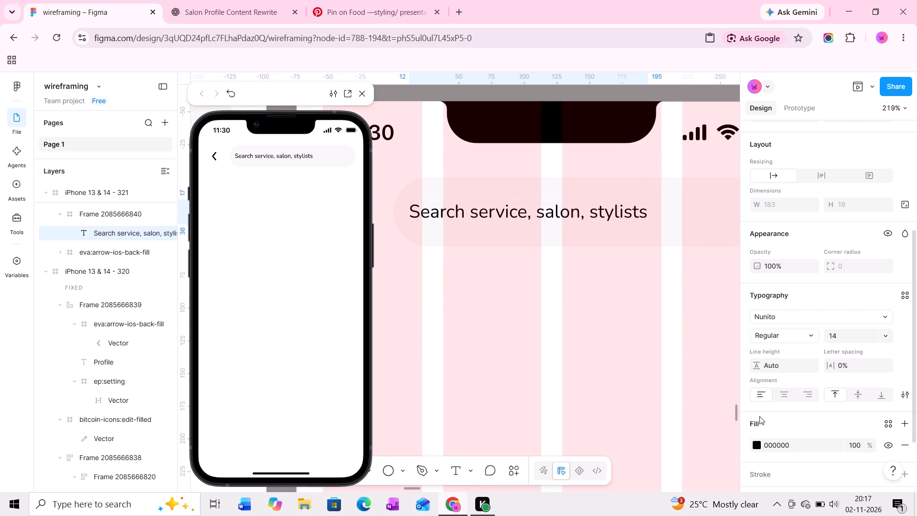
# Change the placeholder text's fill colour to the mid grey 787474.
pyautogui.click(757, 441)
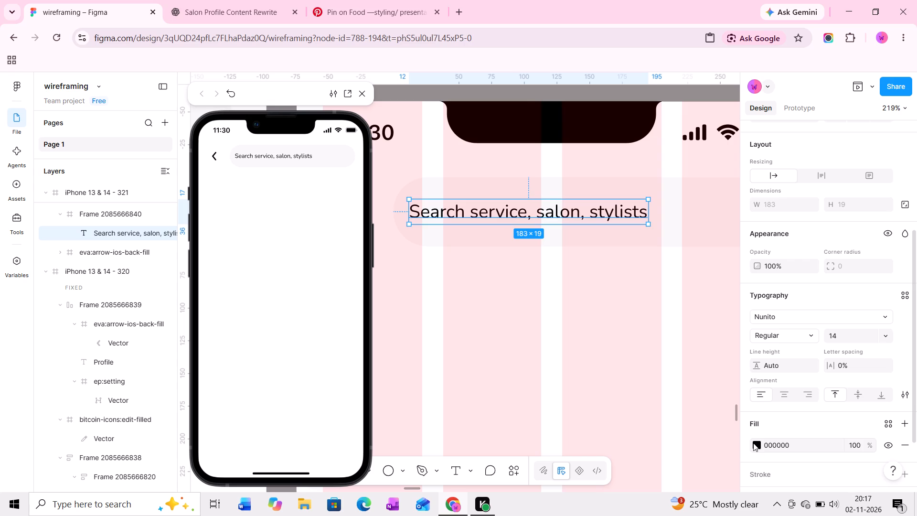
pyautogui.click(755, 444)
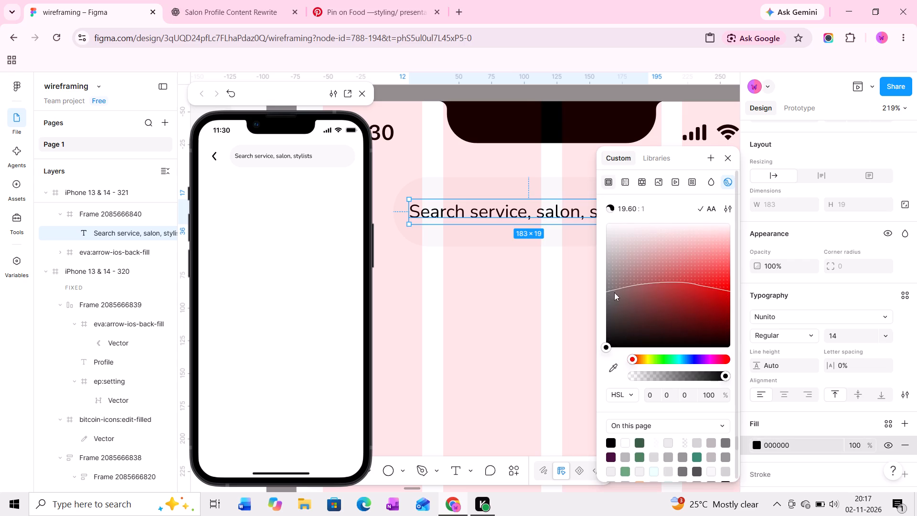
pyautogui.moveTo(608, 289); pyautogui.dragTo(608, 290)
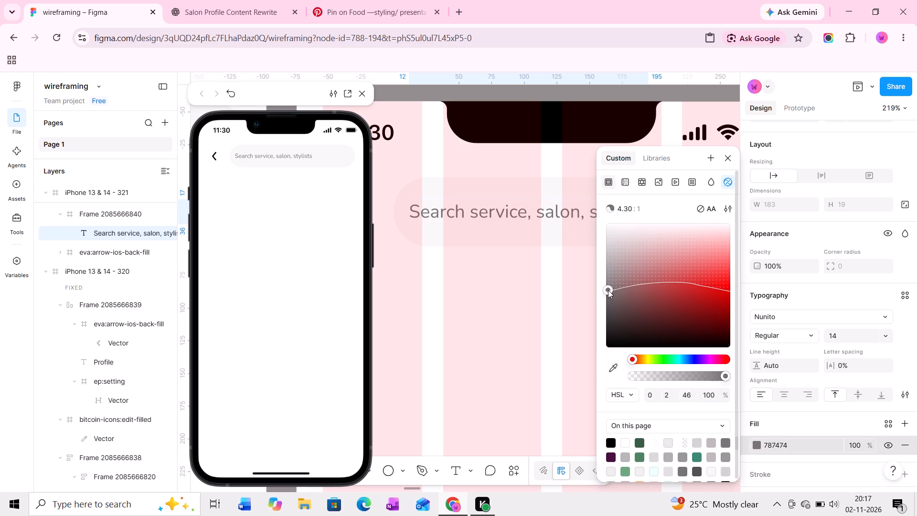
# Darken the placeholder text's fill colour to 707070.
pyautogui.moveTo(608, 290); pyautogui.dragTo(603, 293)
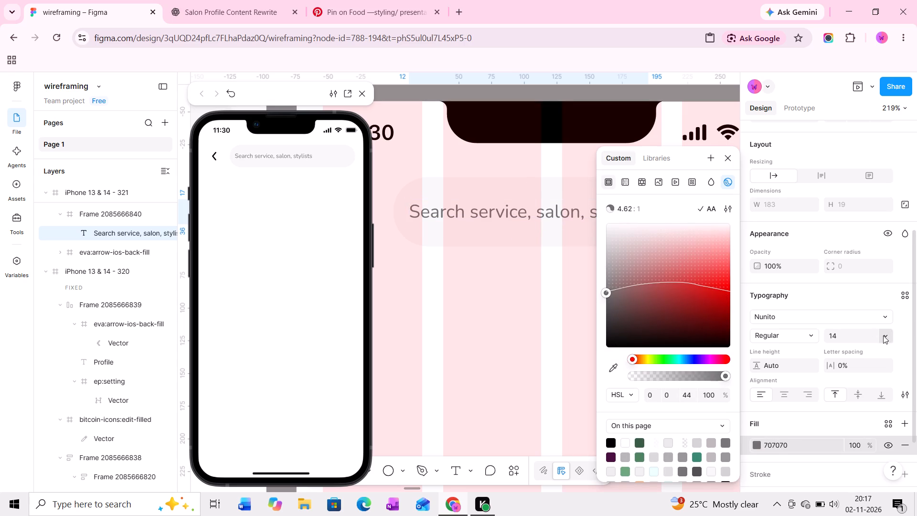
# Set the placeholder text's font size to 16.
pyautogui.click(887, 337)
pyautogui.click(840, 321)
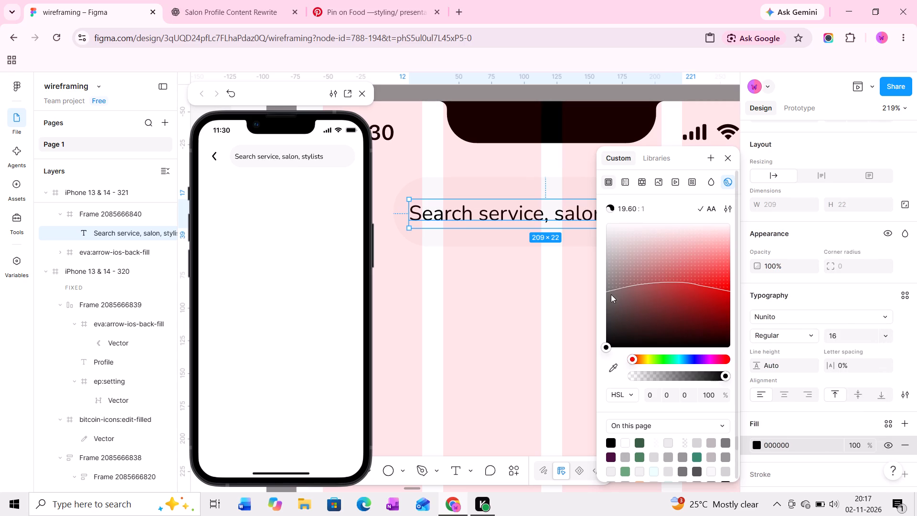
# Set the placeholder text's fill colour to the neutral grey 6E6E6E.
pyautogui.moveTo(611, 291); pyautogui.dragTo(602, 291)
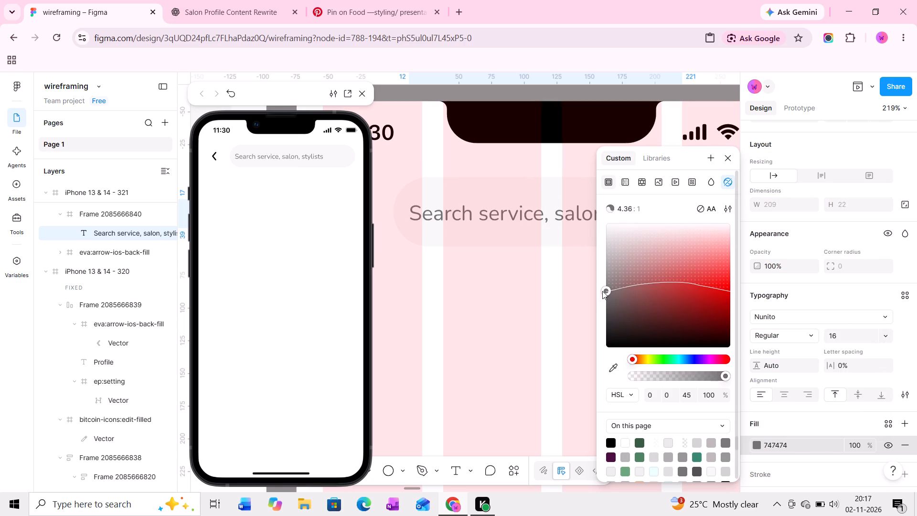
pyautogui.moveTo(602, 291); pyautogui.dragTo(601, 294)
# Shift the placeholder text along the search bar to about X 40, Y 16, and close the colour picker.
pyautogui.moveTo(466, 212); pyautogui.dragTo(491, 209)
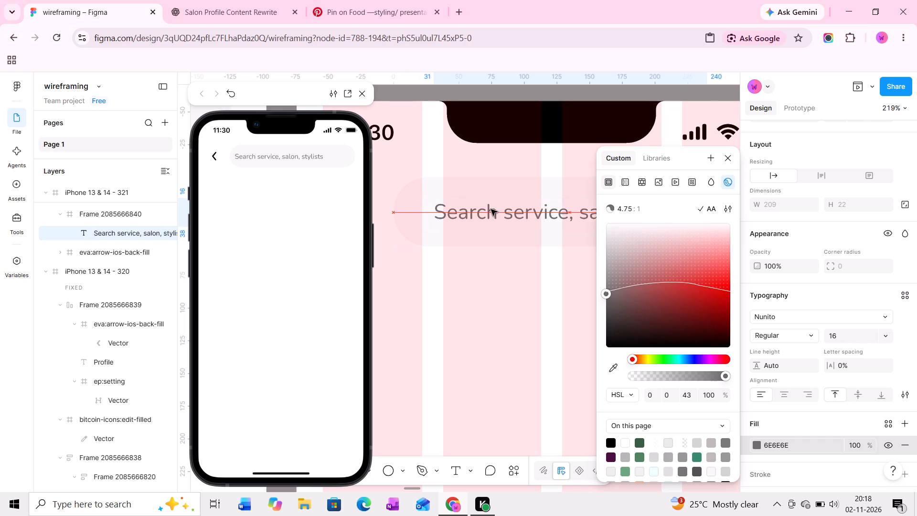
pyautogui.moveTo(491, 209); pyautogui.dragTo(503, 207)
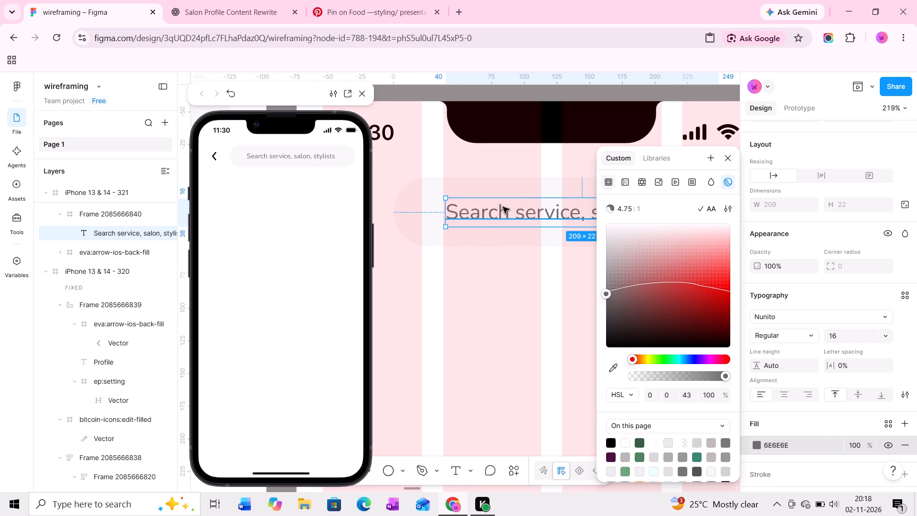
pyautogui.keyDown('ctrl'); pyautogui.scroll(-8, 503, 207); pyautogui.keyUp('ctrl')
pyautogui.moveTo(488, 229); pyautogui.dragTo(586, 231, button='middle')
pyautogui.keyDown('ctrl'); pyautogui.scroll(-5, 581, 234); pyautogui.keyUp('ctrl')
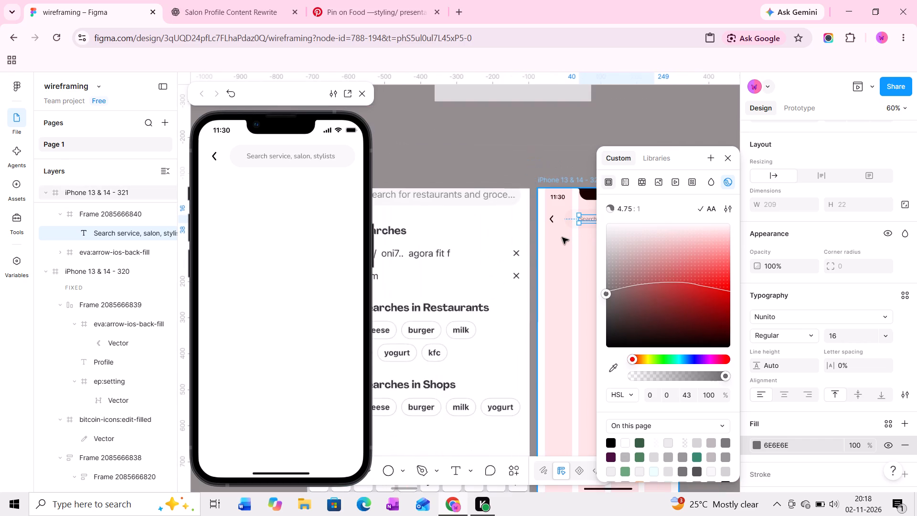
pyautogui.keyDown('ctrl'); pyautogui.scroll(-3, 562, 237); pyautogui.keyUp('ctrl')
pyautogui.middleClick(562, 237)
pyautogui.moveTo(561, 237); pyautogui.dragTo(547, 239, button='middle')
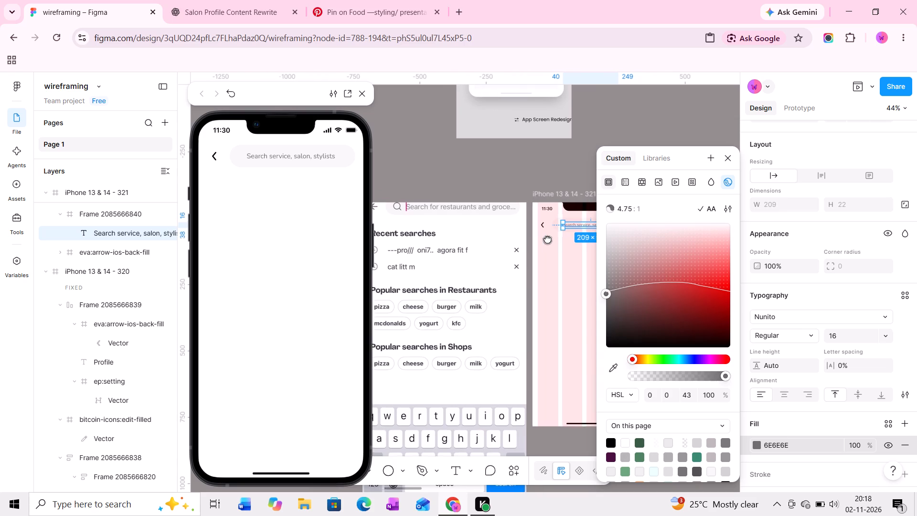
pyautogui.moveTo(547, 239); pyautogui.dragTo(490, 241, button='middle')
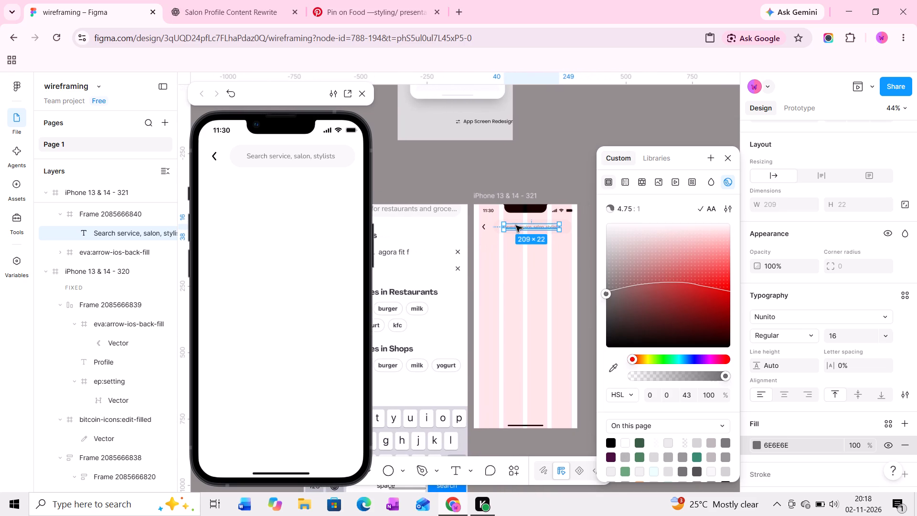
pyautogui.keyDown('ctrl'); pyautogui.scroll(16, 518, 224); pyautogui.keyUp('ctrl')
pyautogui.moveTo(493, 230); pyautogui.dragTo(486, 200, button='middle')
pyautogui.moveTo(518, 273); pyautogui.dragTo(518, 273, button='middle')
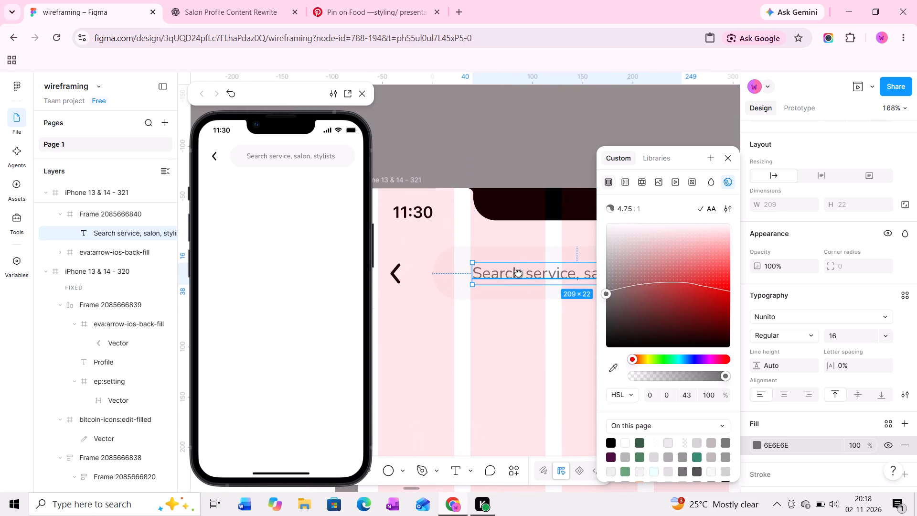
pyautogui.moveTo(518, 273); pyautogui.dragTo(511, 231, button='middle')
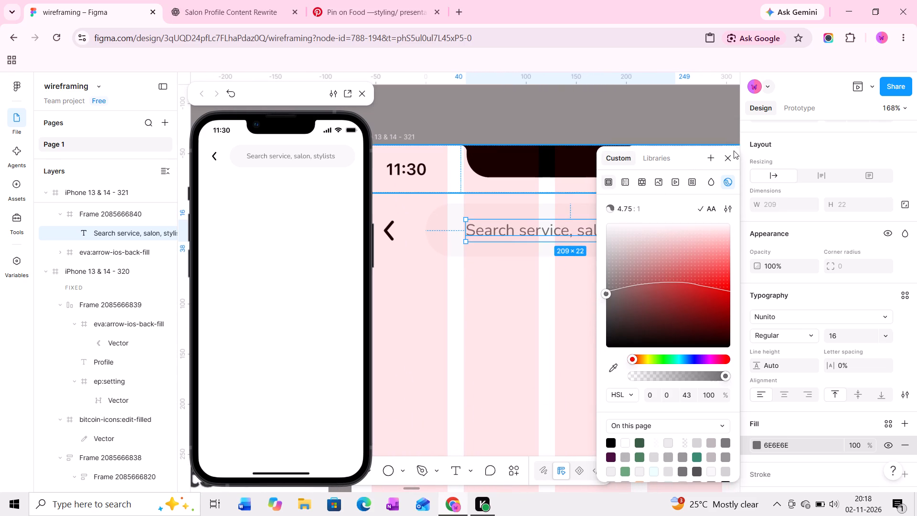
pyautogui.click(728, 157)
# Duplicate the magnifier icon from the home screen's search bar into the new screen's search bar at X 12, Y 17, before the placeholder text.
pyautogui.keyDown('ctrl'); pyautogui.scroll(-7, 576, 281); pyautogui.keyUp('ctrl')
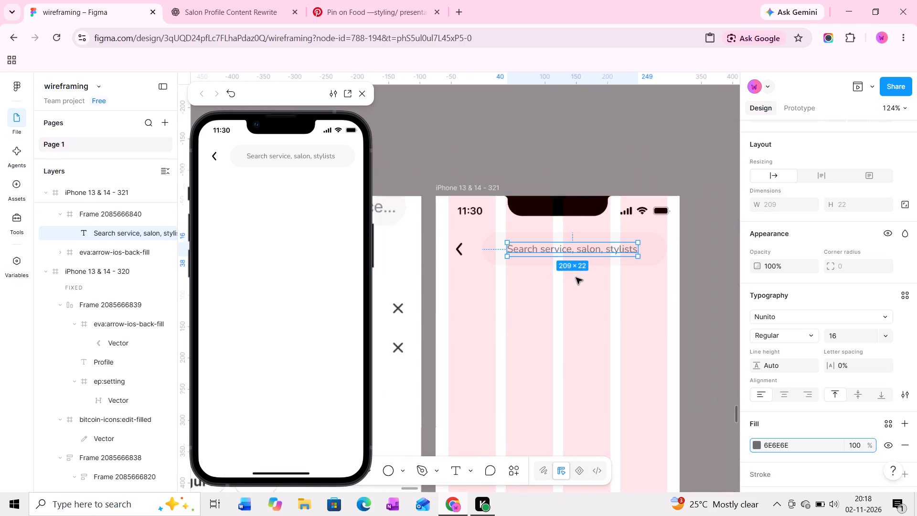
pyautogui.keyDown('ctrl'); pyautogui.scroll(-12, 576, 278); pyautogui.keyUp('ctrl')
pyautogui.moveTo(547, 227); pyautogui.dragTo(657, 228, button='middle')
pyautogui.moveTo(544, 203); pyautogui.dragTo(661, 261, button='middle')
pyautogui.moveTo(517, 222); pyautogui.dragTo(570, 241, button='middle')
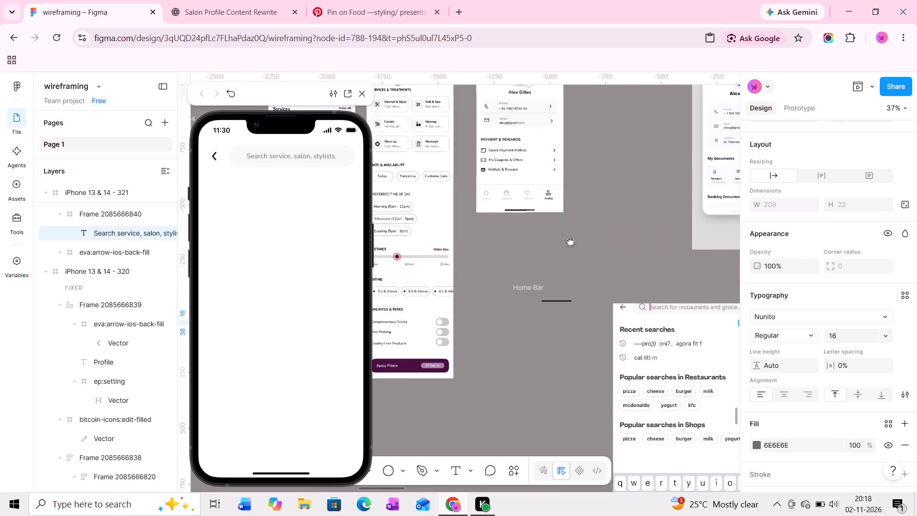
pyautogui.moveTo(570, 241); pyautogui.dragTo(672, 296, button='middle')
pyautogui.moveTo(554, 243); pyautogui.dragTo(646, 264, button='middle')
pyautogui.keyDown('ctrl'); pyautogui.scroll(8, 551, 164); pyautogui.keyUp('ctrl')
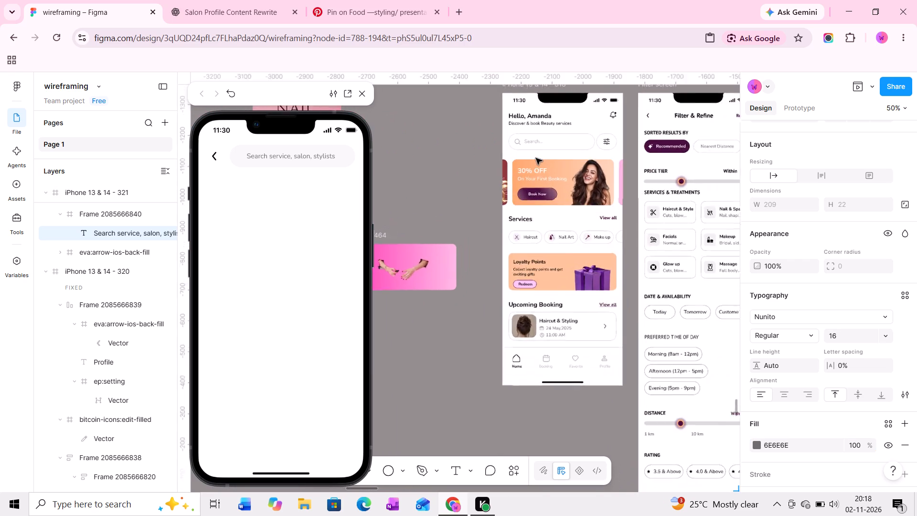
pyautogui.keyDown('ctrl'); pyautogui.scroll(10, 536, 158); pyautogui.keyUp('ctrl')
pyautogui.keyDown('ctrl'); pyautogui.click(503, 127); pyautogui.keyUp('ctrl')
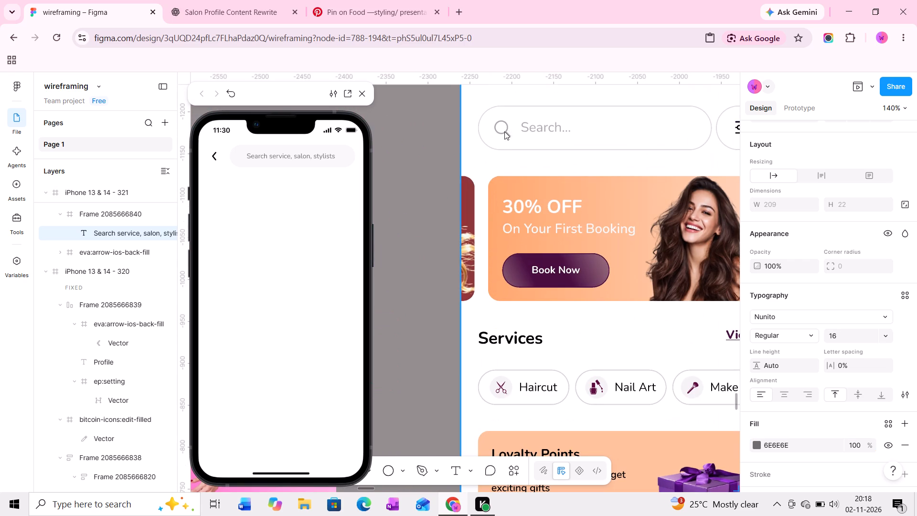
pyautogui.keyDown('ctrl'); pyautogui.click(504, 131); pyautogui.keyUp('ctrl')
pyautogui.keyDown('ctrl'); pyautogui.scroll(8, 504, 131); pyautogui.keyUp('ctrl')
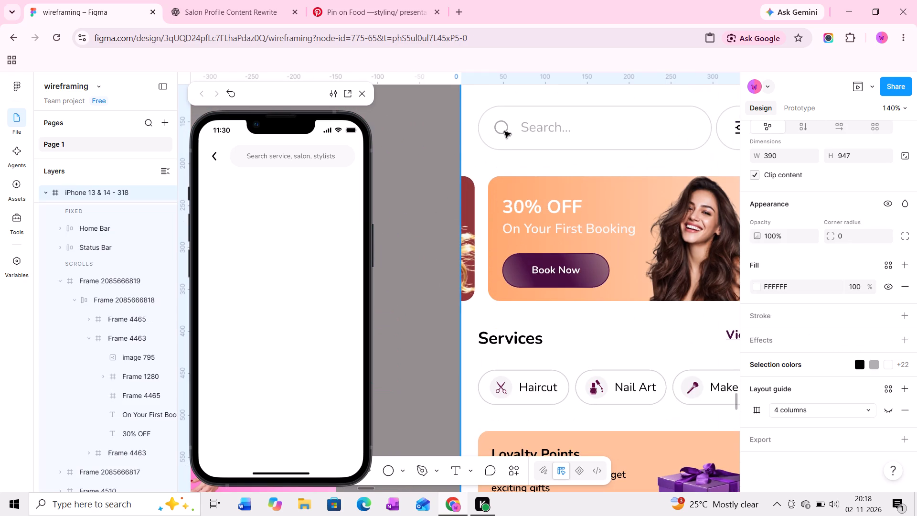
pyautogui.keyDown('ctrl'); pyautogui.scroll(10, 504, 131); pyautogui.keyUp('ctrl')
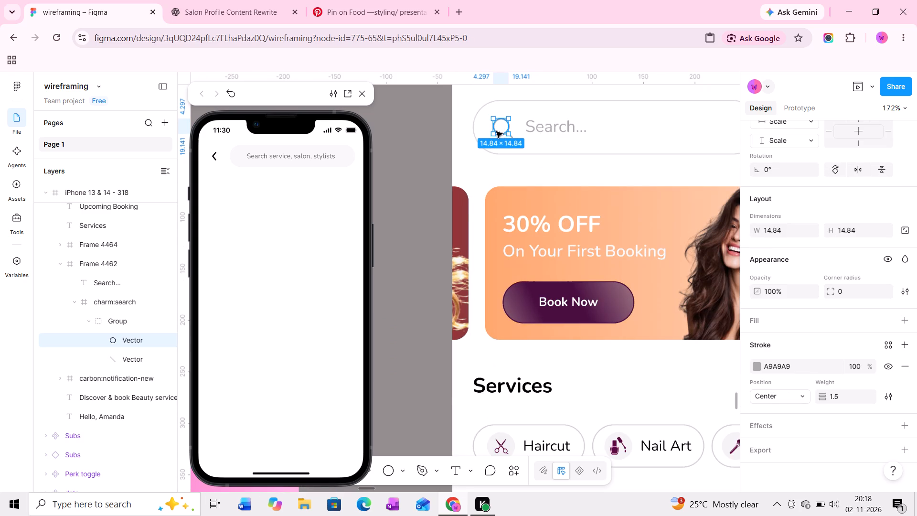
pyautogui.keyDown('ctrl'); pyautogui.scroll(2, 496, 131); pyautogui.keyUp('ctrl')
pyautogui.click(502, 126)
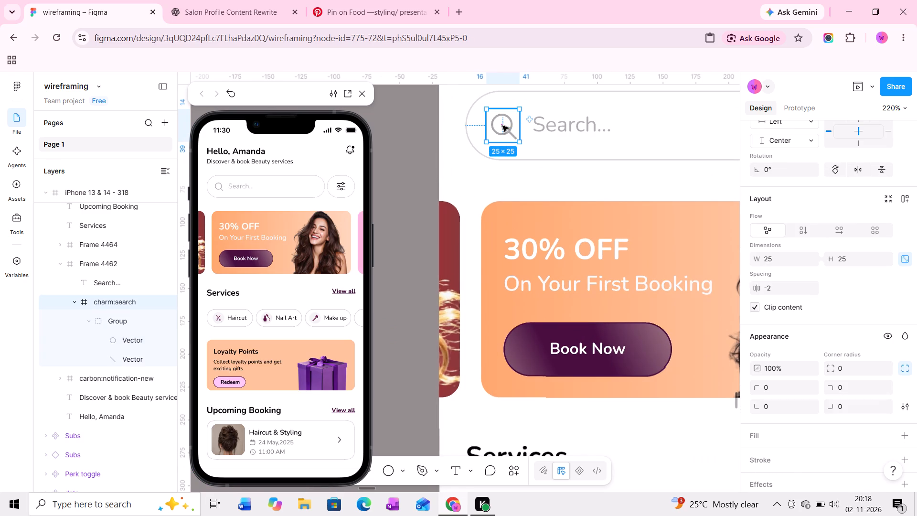
pyautogui.keyDown('ctrl'); pyautogui.scroll(-18, 502, 126); pyautogui.keyUp('ctrl')
pyautogui.middleClick(502, 126)
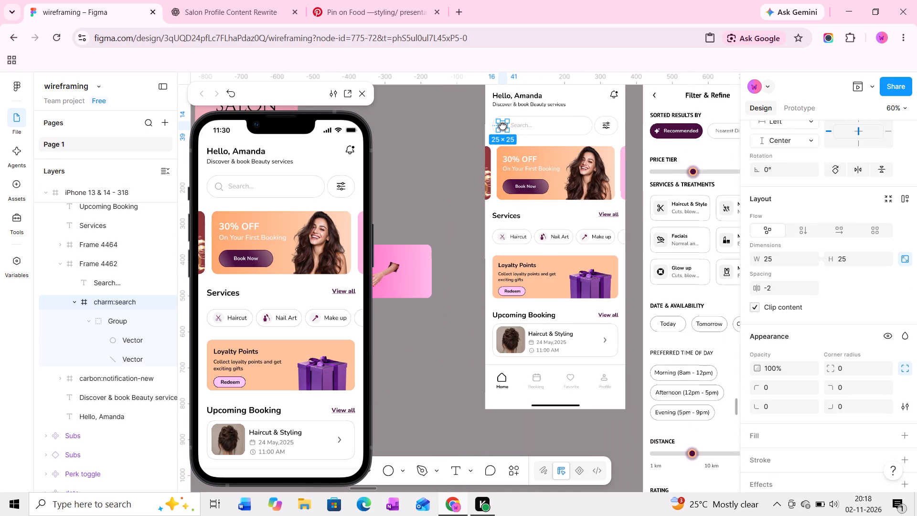
pyautogui.keyDown('alt'); pyautogui.moveTo(502, 126); pyautogui.dragTo(735, 380); pyautogui.keyUp('alt')
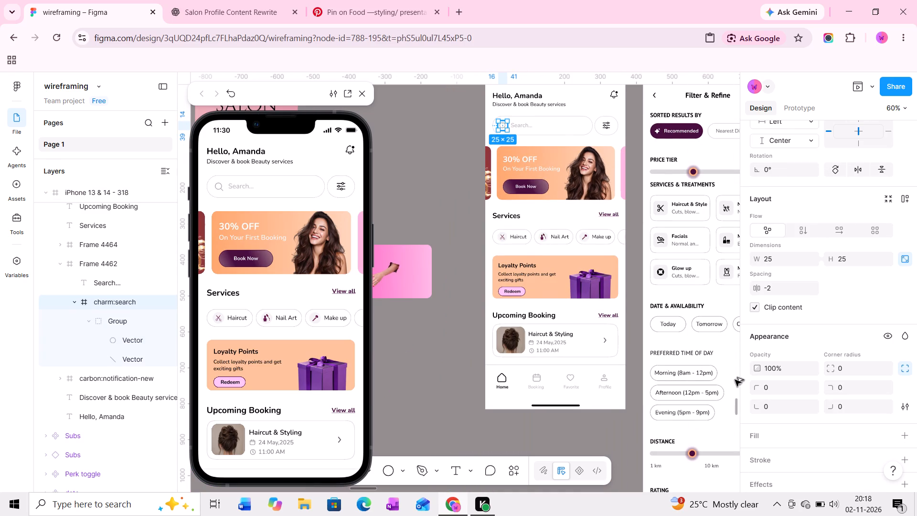
pyautogui.keyDown('alt'); pyautogui.moveTo(735, 380); pyautogui.dragTo(761, 384); pyautogui.keyUp('alt')
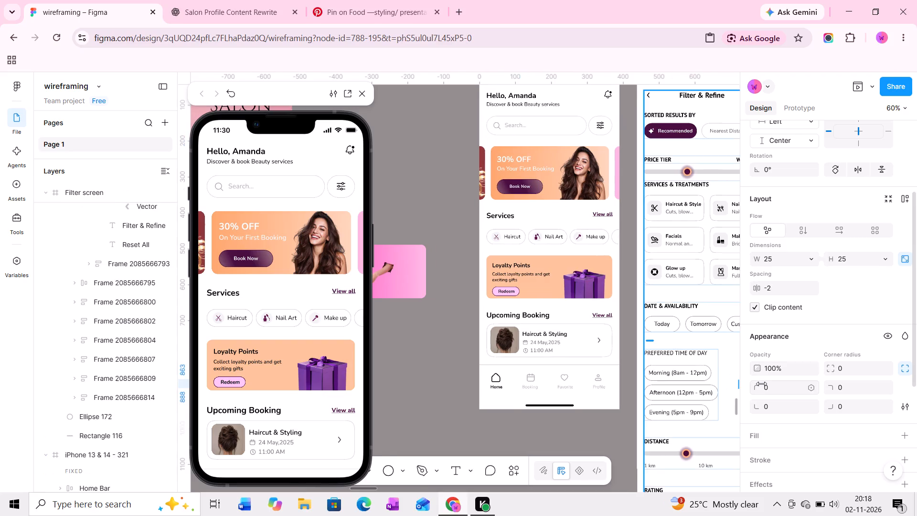
pyautogui.keyDown('alt'); pyautogui.moveTo(761, 384); pyautogui.dragTo(564, 464); pyautogui.keyUp('alt')
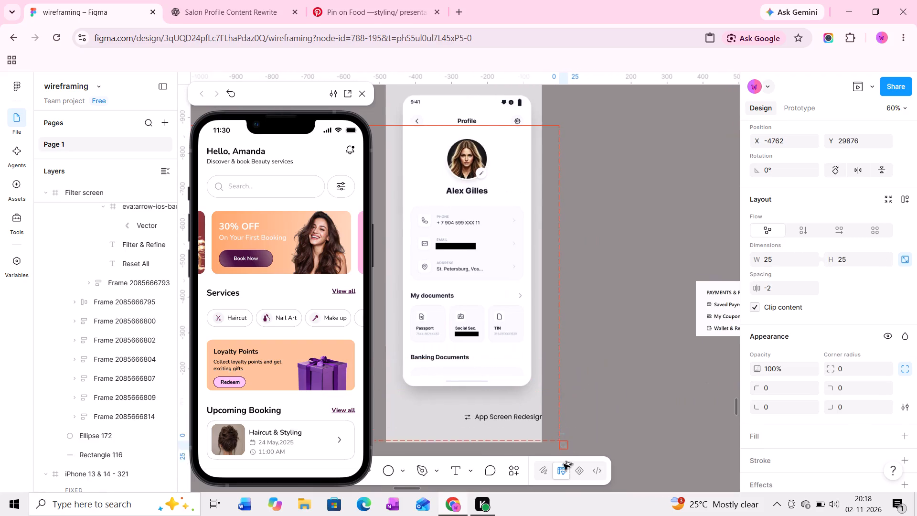
pyautogui.keyDown('alt'); pyautogui.moveTo(564, 464); pyautogui.dragTo(544, 322); pyautogui.keyUp('alt')
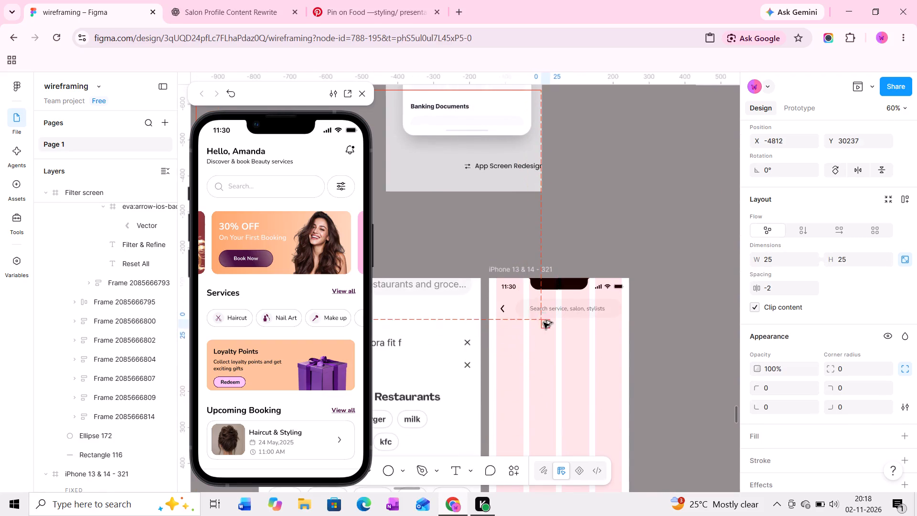
pyautogui.keyDown('alt'); pyautogui.moveTo(544, 322); pyautogui.dragTo(524, 309); pyautogui.keyUp('alt')
# Enlarge the copied magnifier icon to 28 × 28 so it sits at X 12, Y 14 in the search bar.
pyautogui.keyDown('ctrl'); pyautogui.scroll(13, 523, 309); pyautogui.keyUp('ctrl')
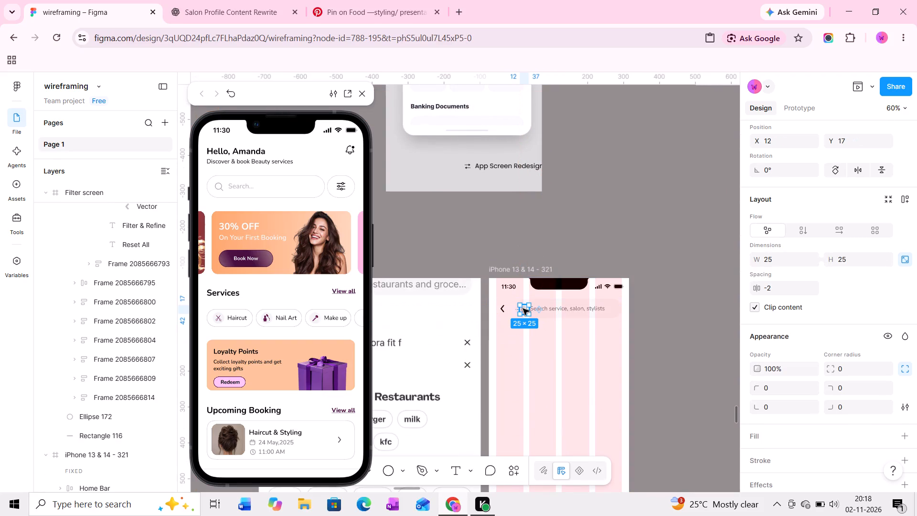
pyautogui.keyDown('ctrl'); pyautogui.scroll(14, 523, 309); pyautogui.keyUp('ctrl')
pyautogui.moveTo(538, 323); pyautogui.dragTo(544, 306, button='middle')
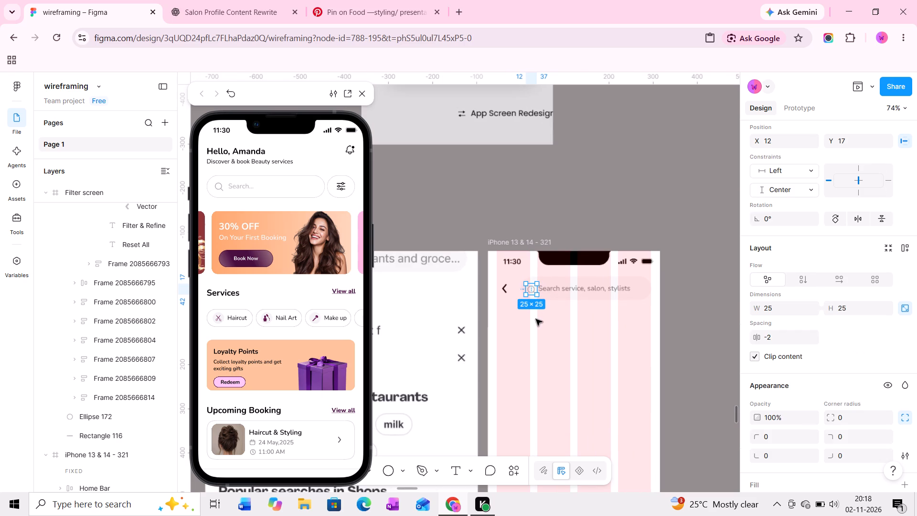
pyautogui.keyDown('ctrl'); pyautogui.scroll(18, 544, 302); pyautogui.keyUp('ctrl')
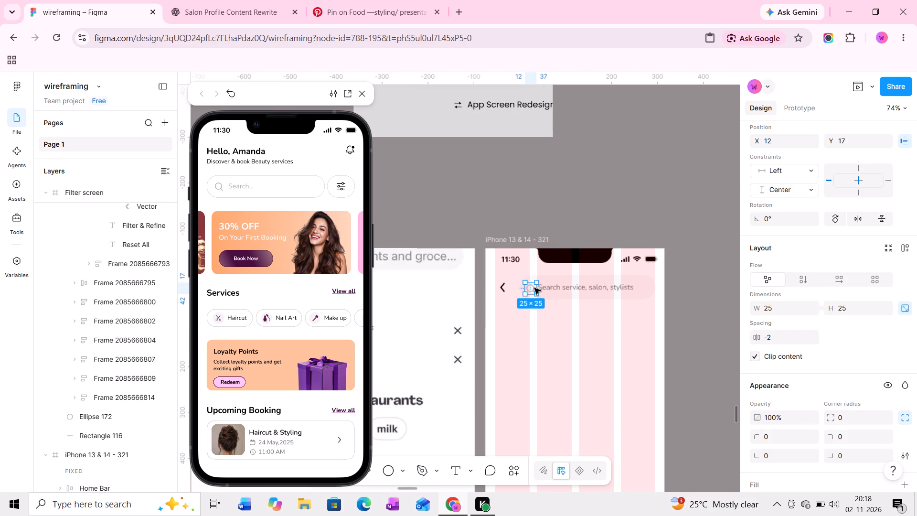
pyautogui.keyDown('ctrl'); pyautogui.scroll(14, 534, 290); pyautogui.keyUp('ctrl')
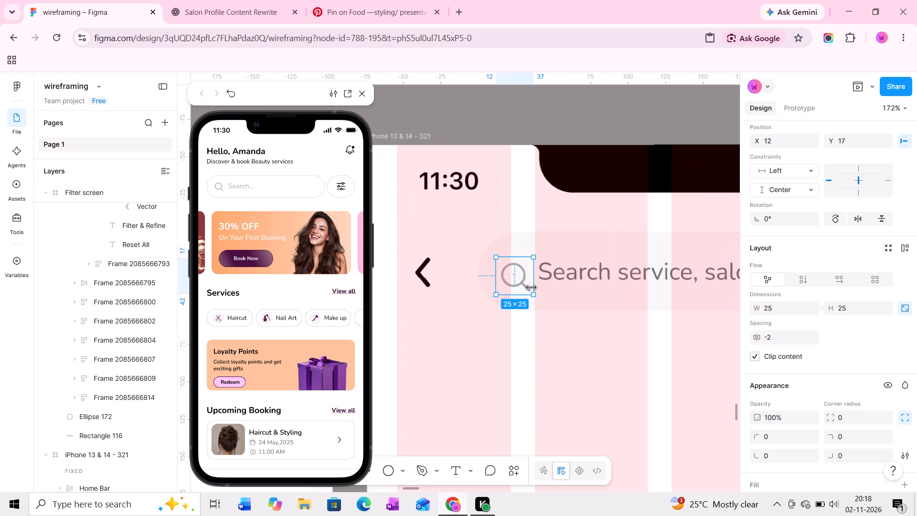
pyautogui.keyDown('ctrl'); pyautogui.scroll(1, 531, 288); pyautogui.keyUp('ctrl')
pyautogui.moveTo(535, 252); pyautogui.dragTo(535, 244)
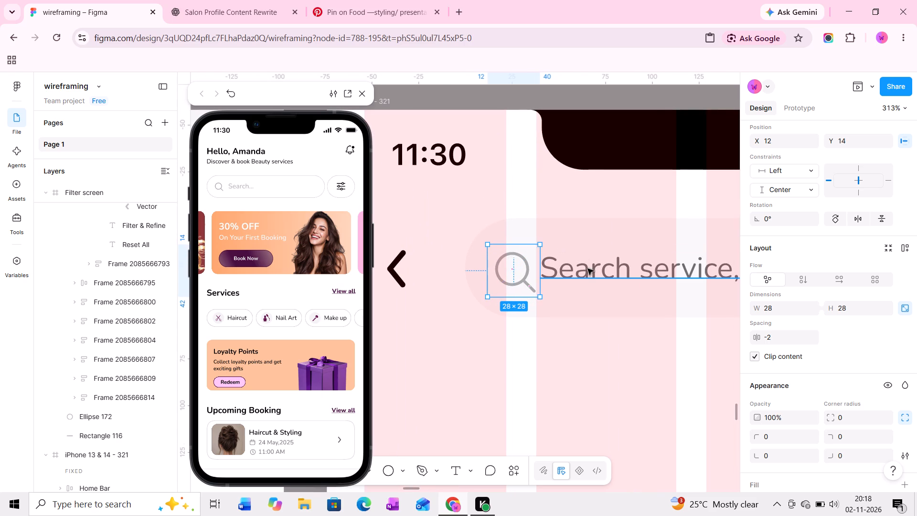
# Group the magnifier icon and the placeholder text into one horizontal auto layout frame.
pyautogui.keyDown('ctrl'); pyautogui.scroll(-4, 587, 280); pyautogui.keyUp('ctrl')
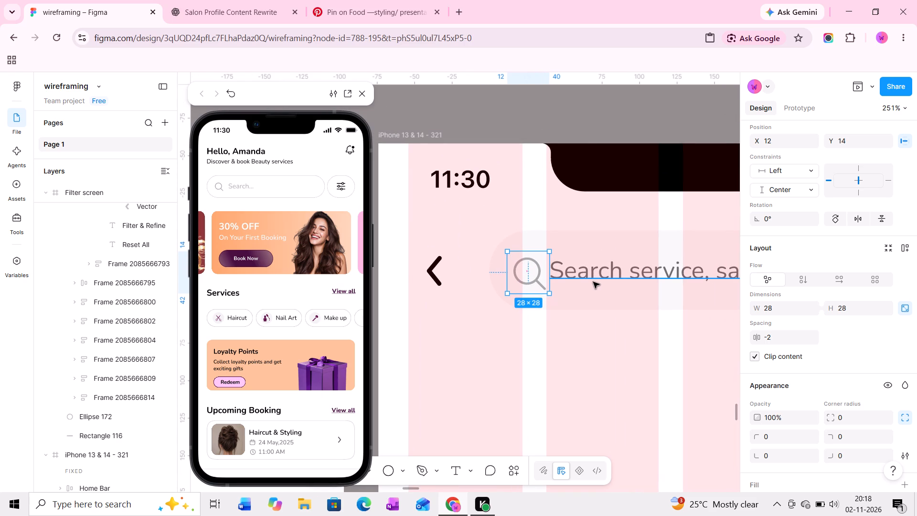
pyautogui.keyDown('shift'); pyautogui.click(595, 273); pyautogui.keyUp('shift')
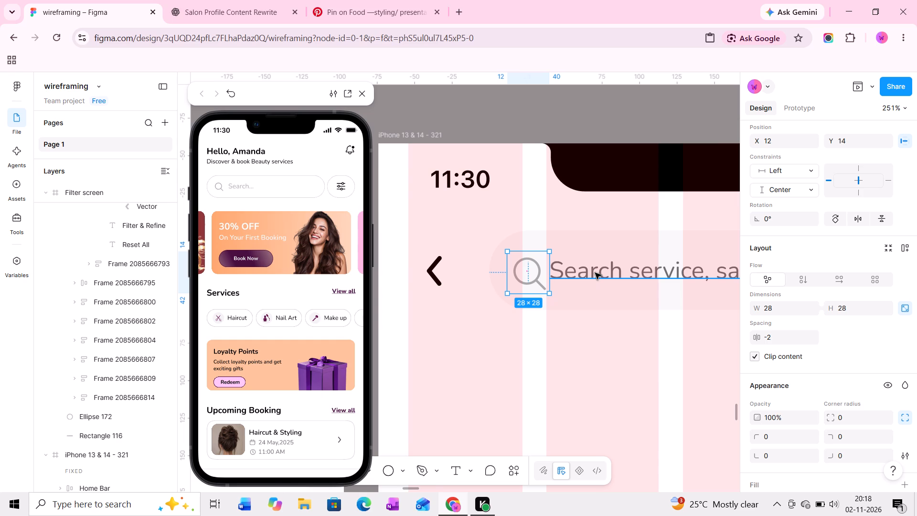
pyautogui.keyDown('ctrl'); pyautogui.scroll(-4, 598, 273); pyautogui.keyUp('ctrl')
pyautogui.moveTo(606, 274); pyautogui.dragTo(571, 275, button='middle')
pyautogui.keyDown('ctrl'); pyautogui.scroll(-3, 571, 275); pyautogui.keyUp('ctrl')
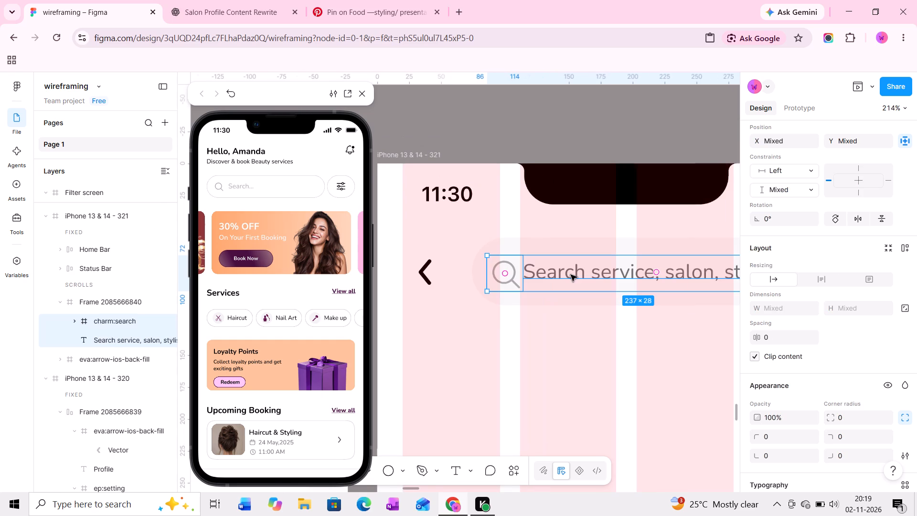
pyautogui.moveTo(570, 275); pyautogui.dragTo(523, 281, button='middle')
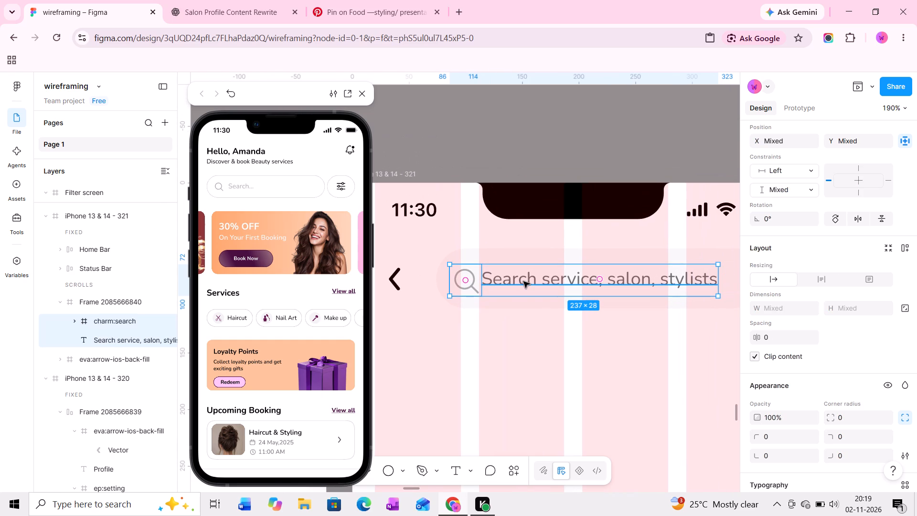
pyautogui.hotkey('shift', 'a')
# Resize the magnifier icon inside the auto layout frame to 22 × 22.
pyautogui.moveTo(569, 299); pyautogui.dragTo(560, 307, button='middle')
pyautogui.keyDown('ctrl'); pyautogui.scroll(-2, 560, 307); pyautogui.keyUp('ctrl')
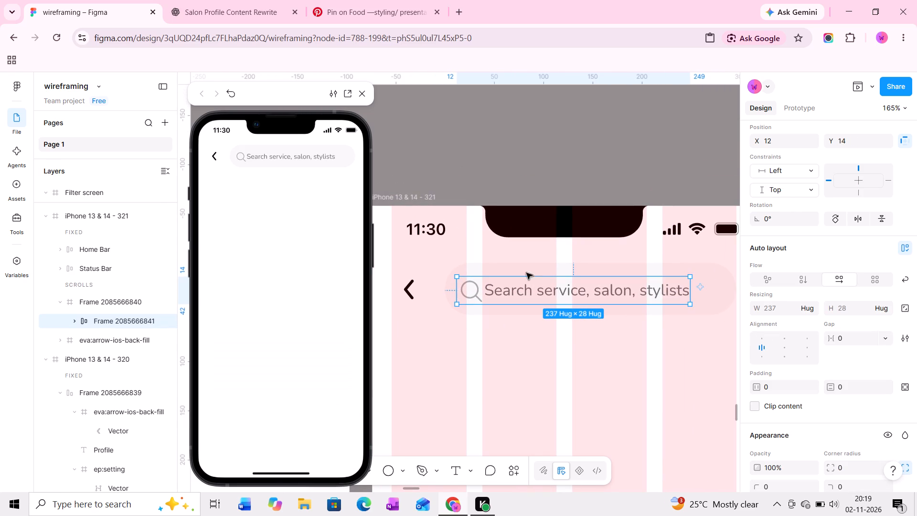
pyautogui.keyDown('ctrl'); pyautogui.click(473, 297); pyautogui.keyUp('ctrl')
pyautogui.keyDown('ctrl'); pyautogui.scroll(11, 474, 296); pyautogui.keyUp('ctrl')
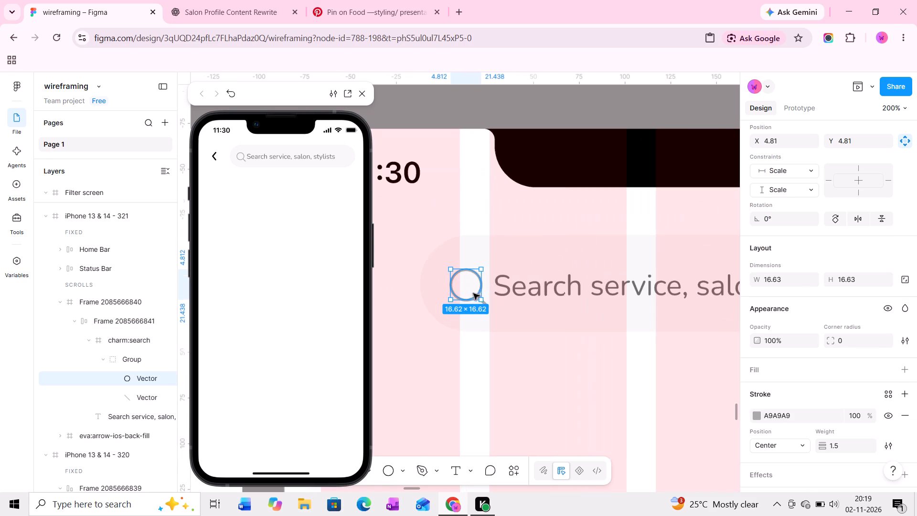
pyautogui.click(469, 280)
pyautogui.moveTo(489, 260); pyautogui.dragTo(482, 269)
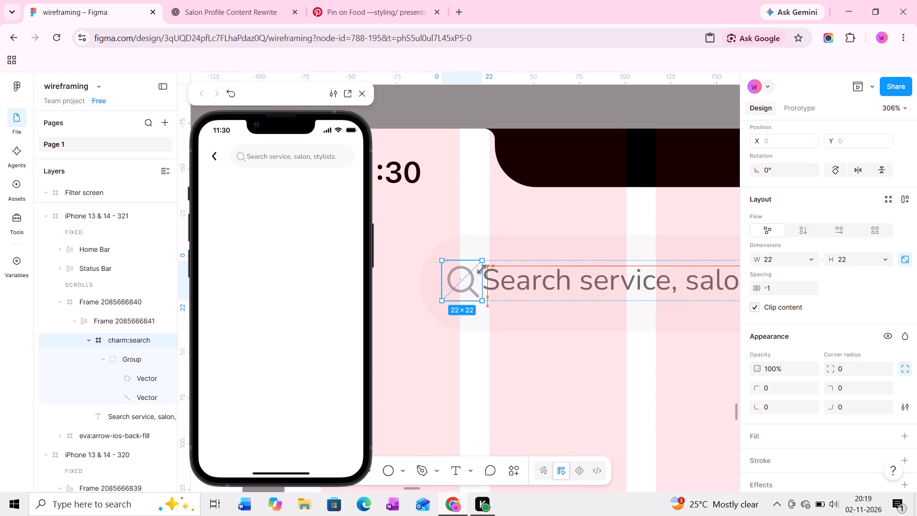
pyautogui.moveTo(482, 269); pyautogui.dragTo(486, 269)
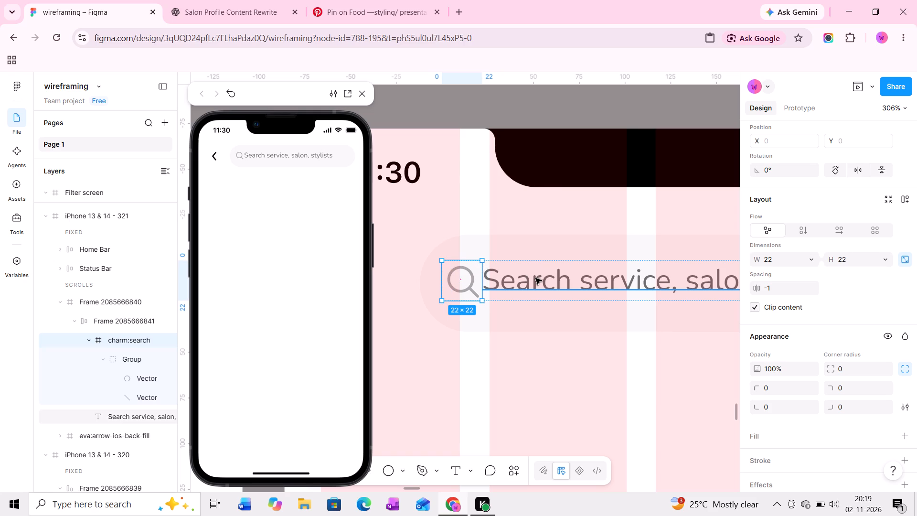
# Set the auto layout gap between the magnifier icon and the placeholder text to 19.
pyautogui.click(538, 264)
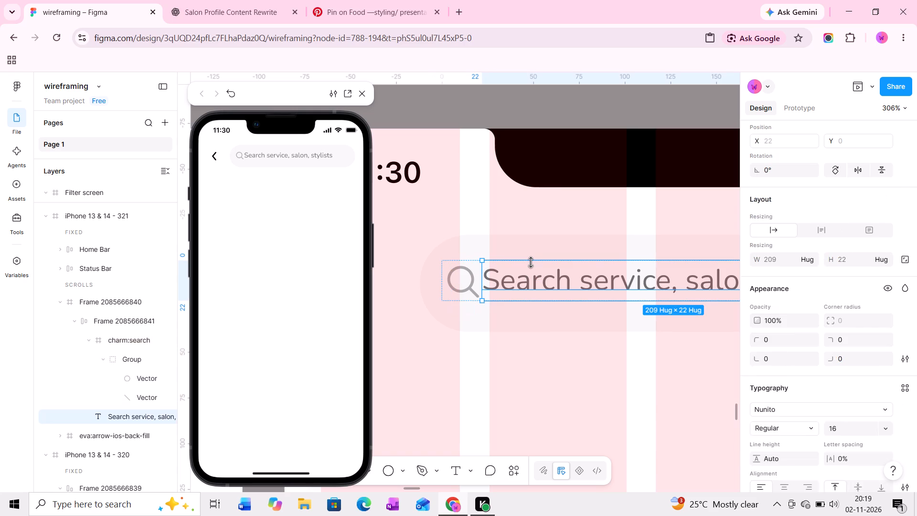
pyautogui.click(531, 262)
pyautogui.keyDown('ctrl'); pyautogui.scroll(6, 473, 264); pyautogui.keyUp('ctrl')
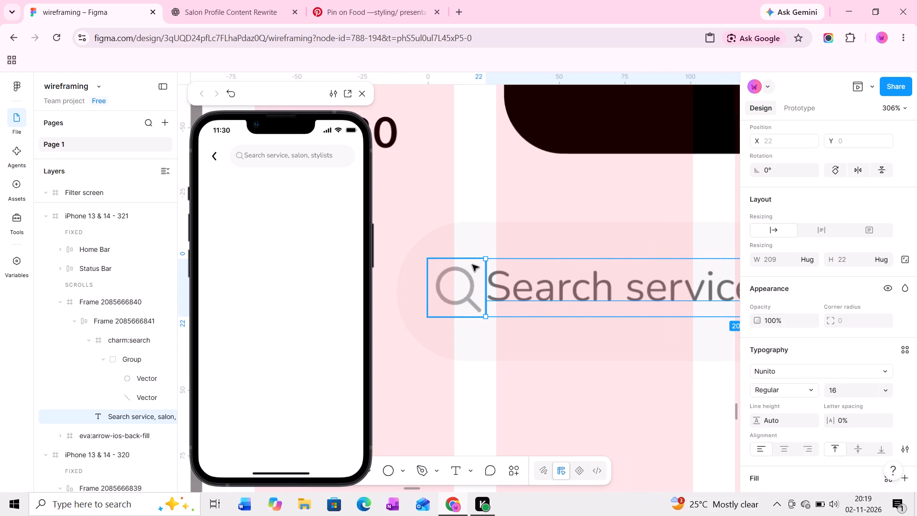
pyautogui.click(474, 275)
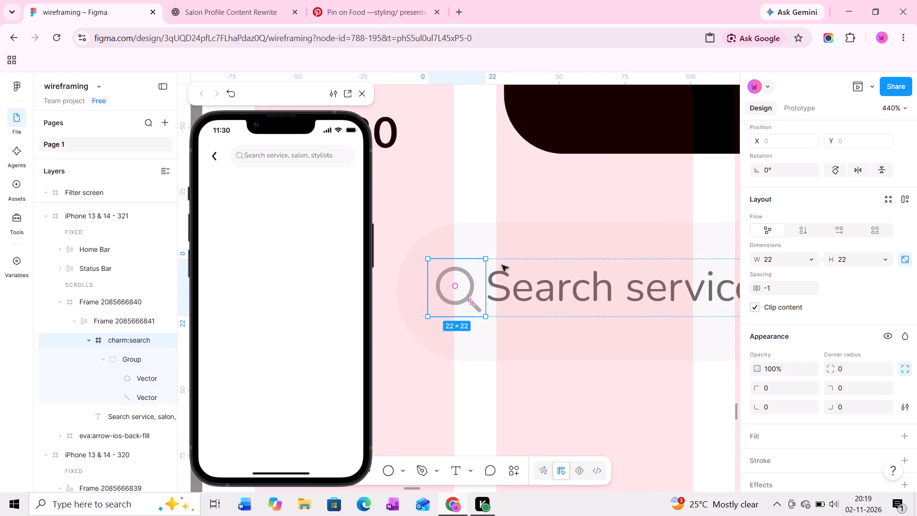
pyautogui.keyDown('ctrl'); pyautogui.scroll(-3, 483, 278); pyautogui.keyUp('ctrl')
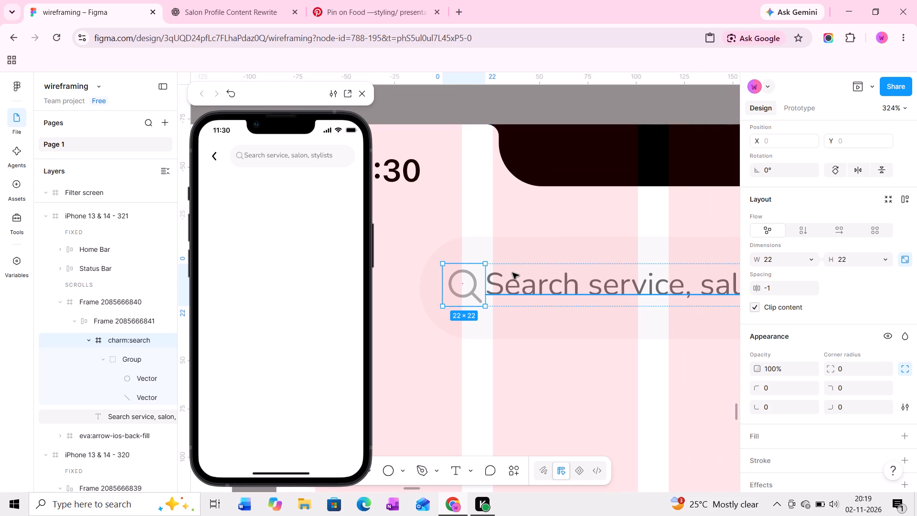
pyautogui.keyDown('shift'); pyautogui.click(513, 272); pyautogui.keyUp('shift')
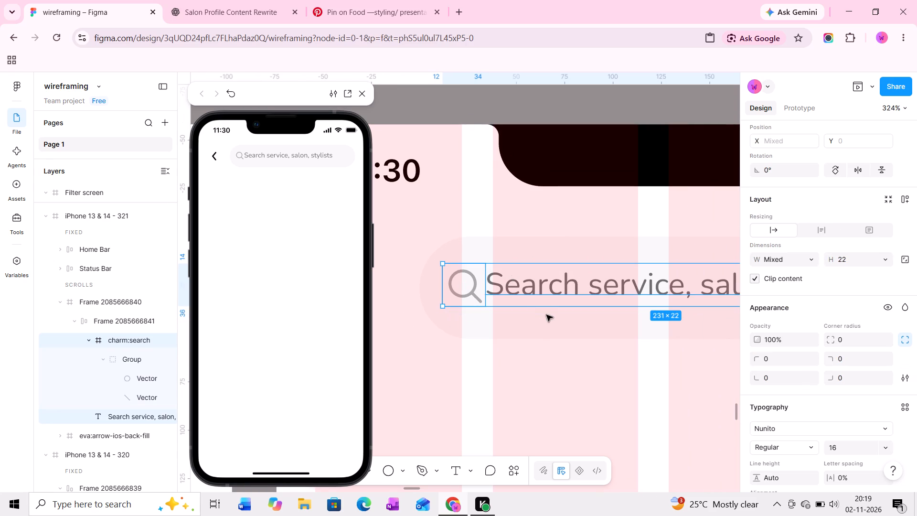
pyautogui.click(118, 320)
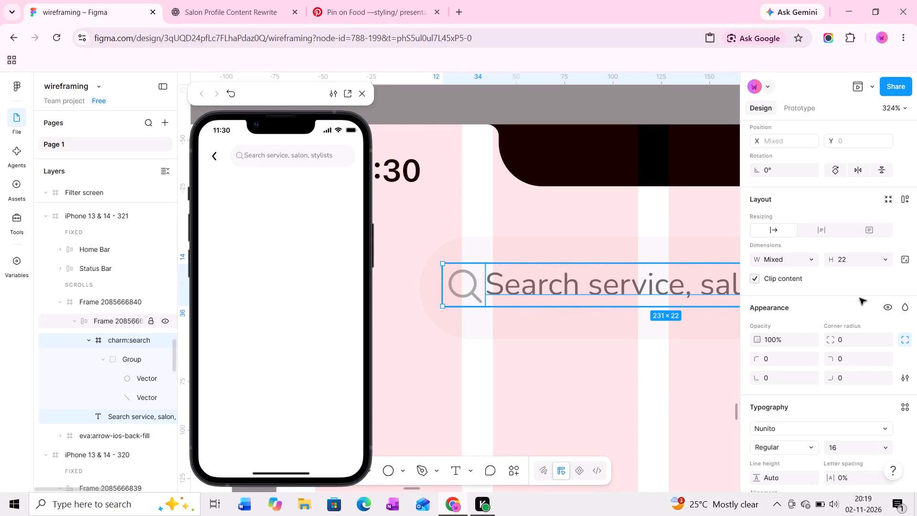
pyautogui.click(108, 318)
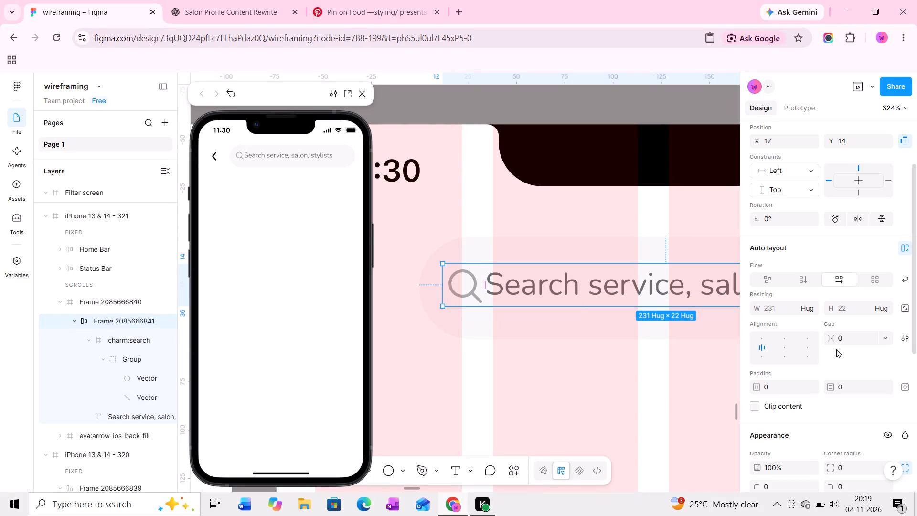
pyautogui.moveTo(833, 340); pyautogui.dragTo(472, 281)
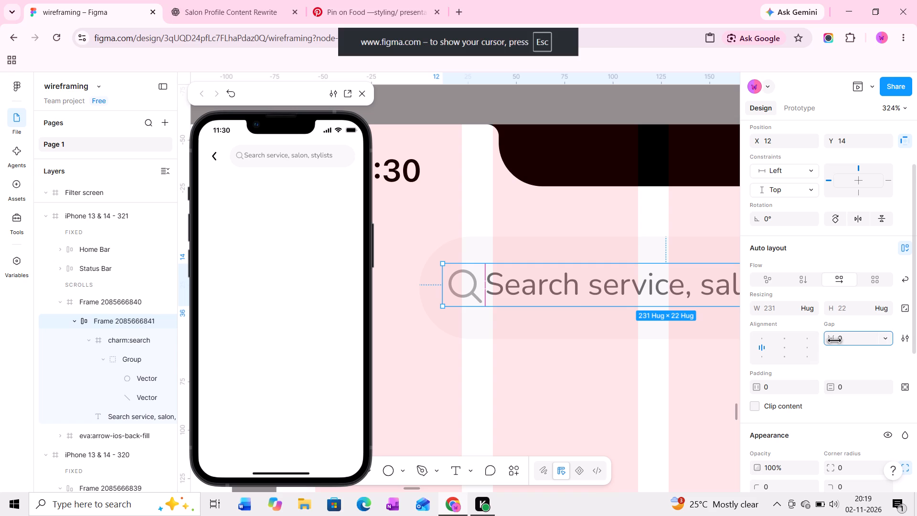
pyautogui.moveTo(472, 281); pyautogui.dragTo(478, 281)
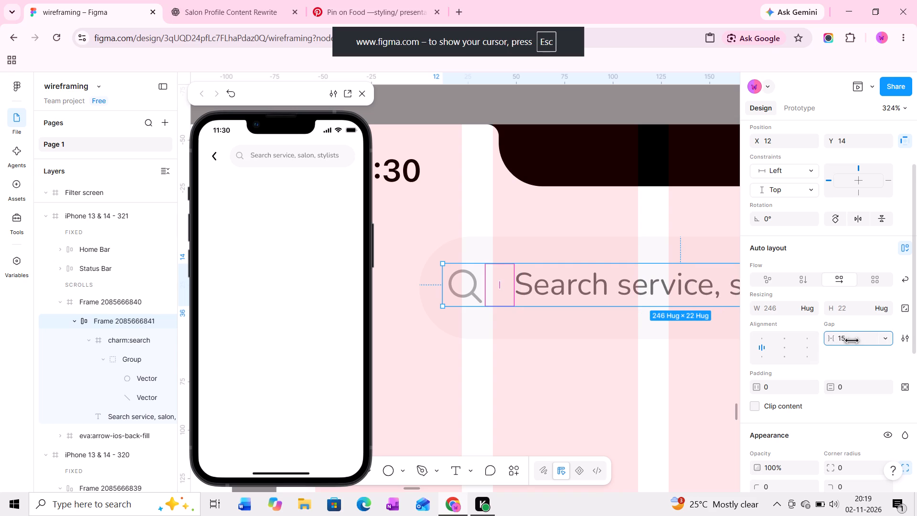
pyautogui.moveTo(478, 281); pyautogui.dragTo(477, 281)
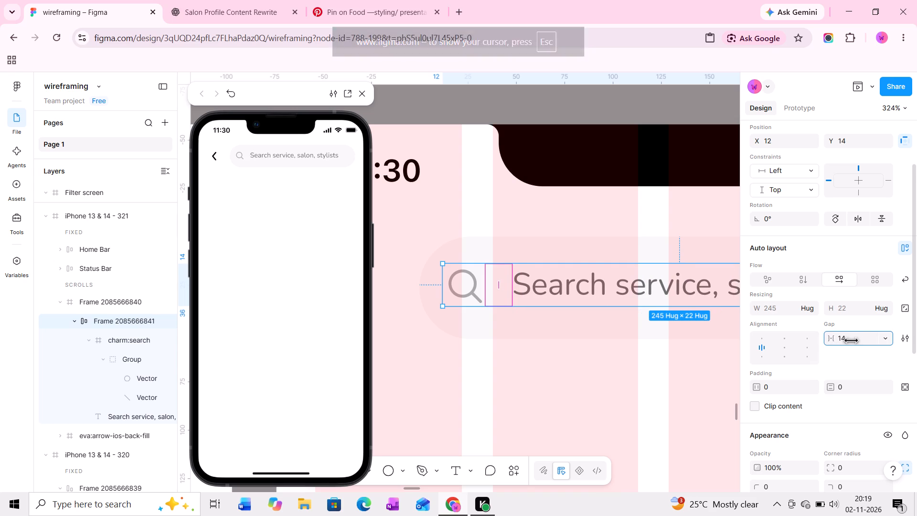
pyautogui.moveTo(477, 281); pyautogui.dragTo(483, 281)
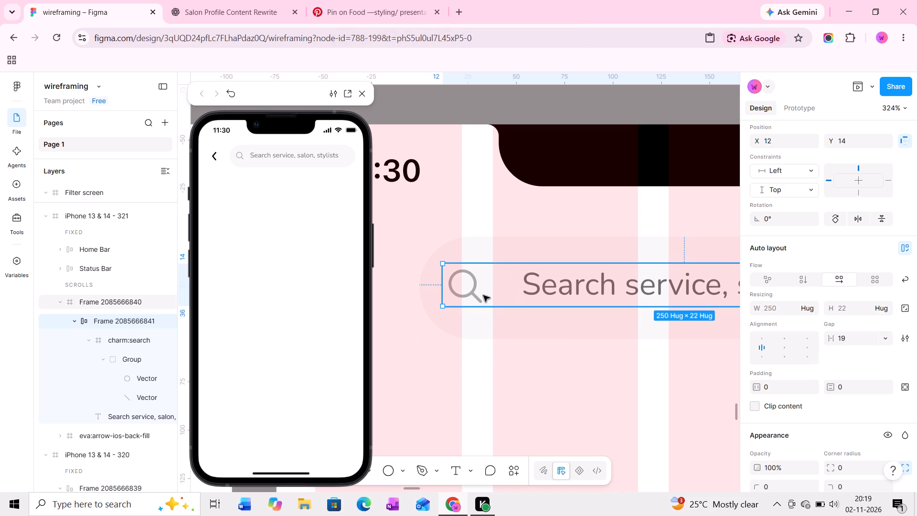
# Enlarge the magnifier icon inside the search bar's auto layout frame to 24 × 24.
pyautogui.keyDown('ctrl'); pyautogui.click(474, 288); pyautogui.keyUp('ctrl')
pyautogui.click(466, 278)
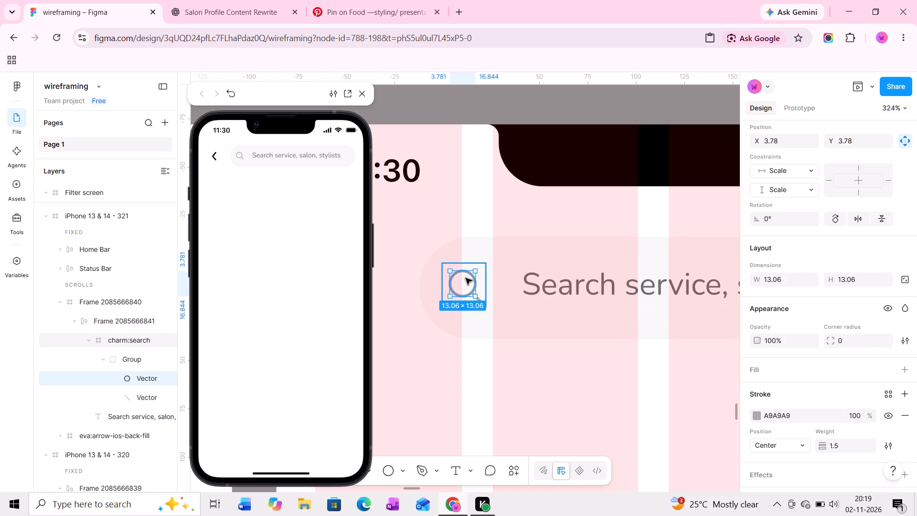
pyautogui.moveTo(486, 304); pyautogui.dragTo(487, 306)
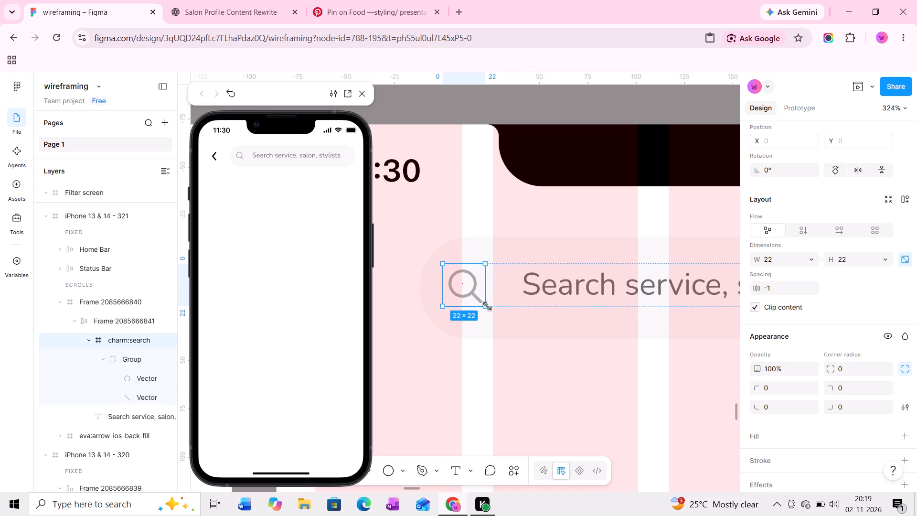
pyautogui.moveTo(487, 306); pyautogui.dragTo(488, 309)
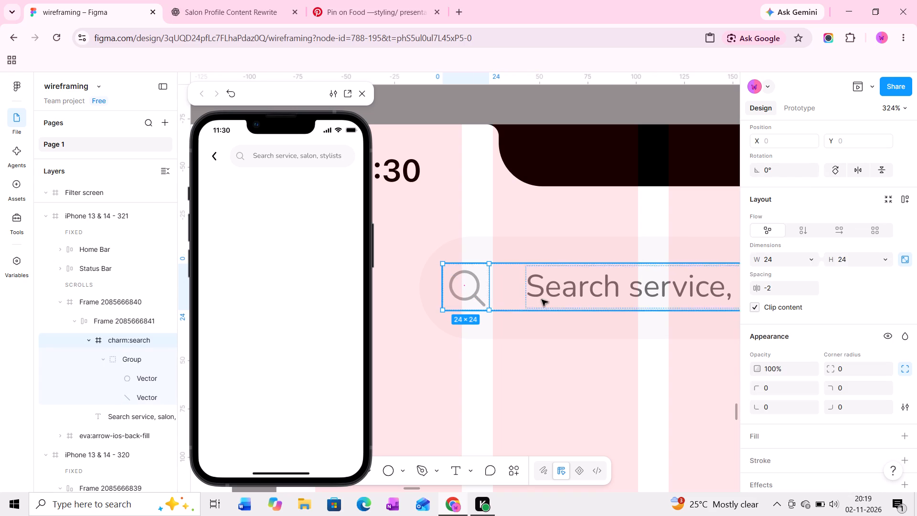
# Set the gap between the magnifier icon and the placeholder text to 7.
pyautogui.click(501, 294)
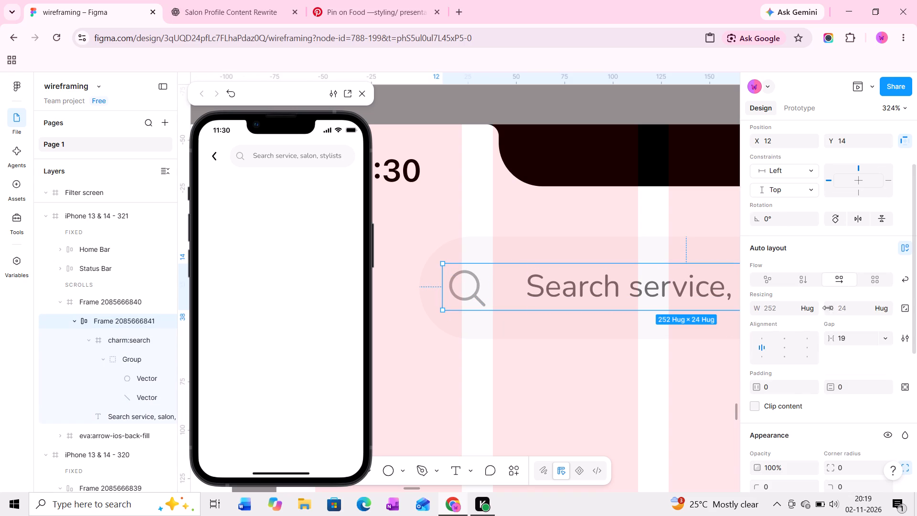
pyautogui.moveTo(832, 334); pyautogui.dragTo(442, 284)
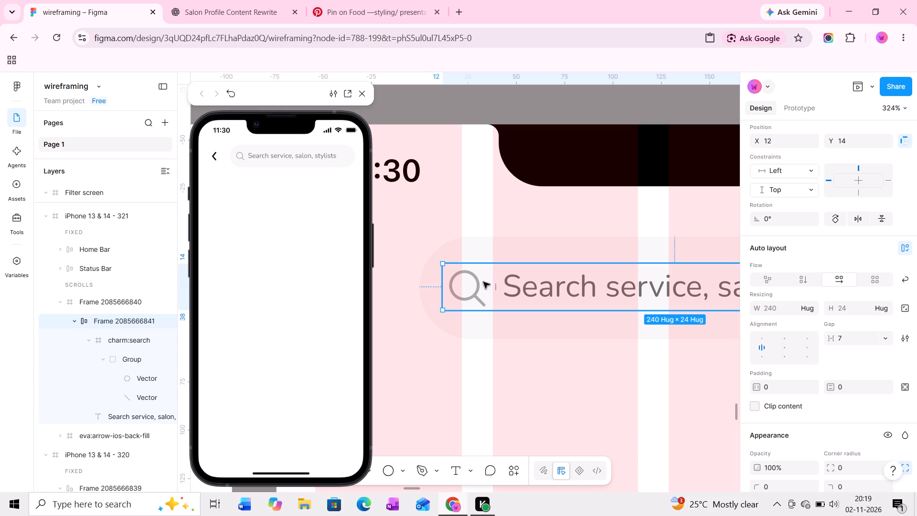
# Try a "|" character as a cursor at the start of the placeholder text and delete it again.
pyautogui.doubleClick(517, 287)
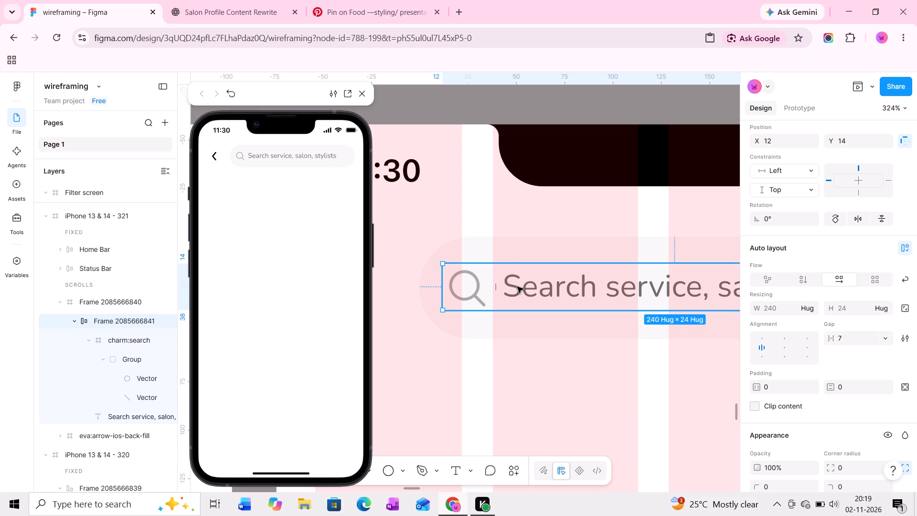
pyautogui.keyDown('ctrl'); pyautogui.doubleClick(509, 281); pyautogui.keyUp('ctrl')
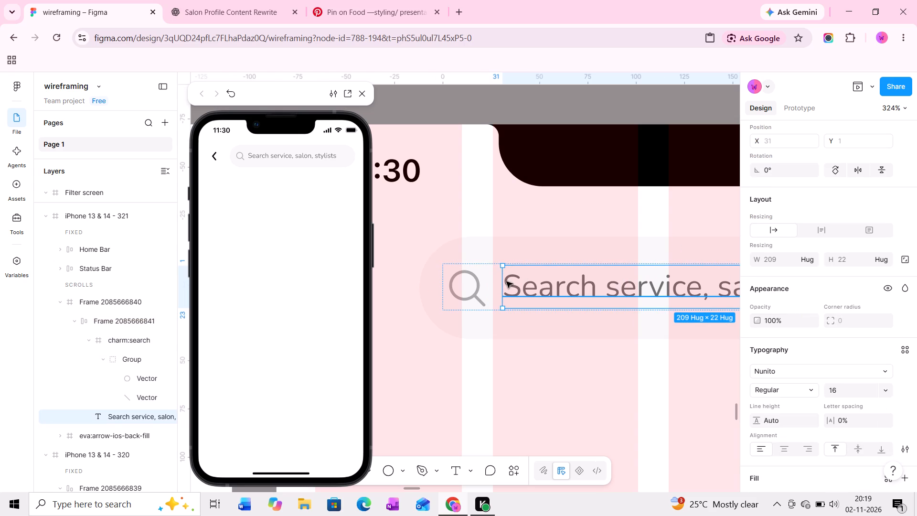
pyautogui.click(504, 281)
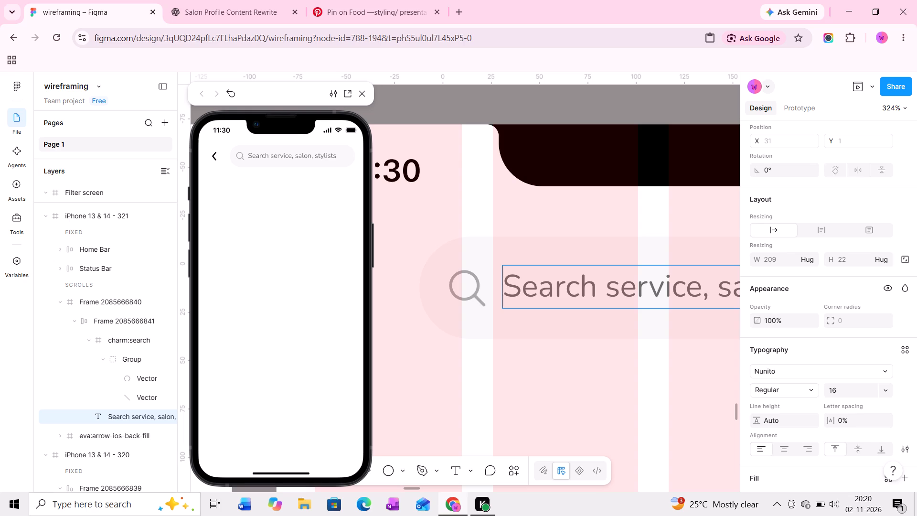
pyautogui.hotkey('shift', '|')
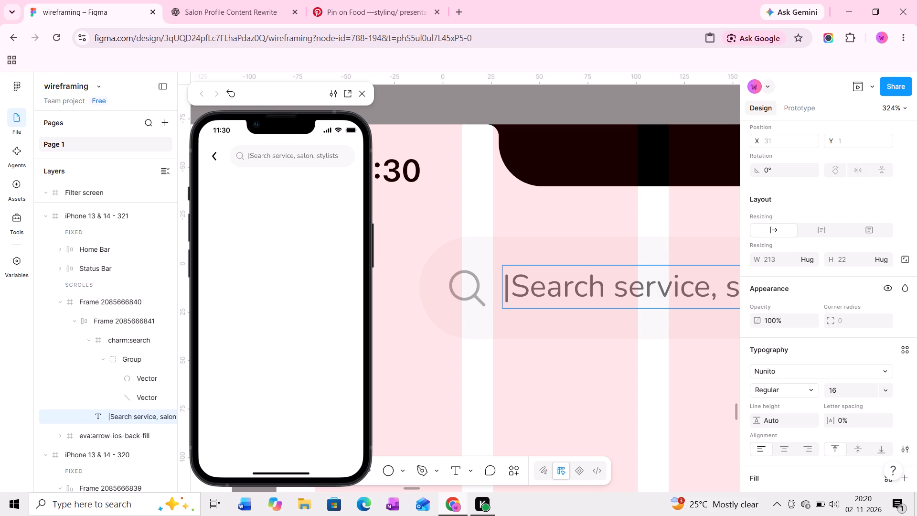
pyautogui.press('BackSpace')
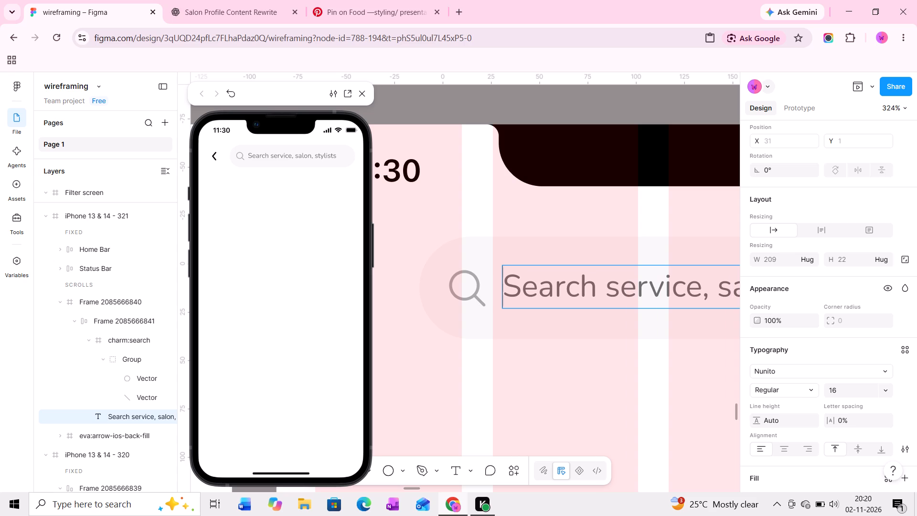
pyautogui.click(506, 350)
# Examine the spacing between the magnifier icon and the placeholder text in the search bar up close.
pyautogui.keyDown('ctrl'); pyautogui.scroll(1, 497, 287); pyautogui.keyUp('ctrl')
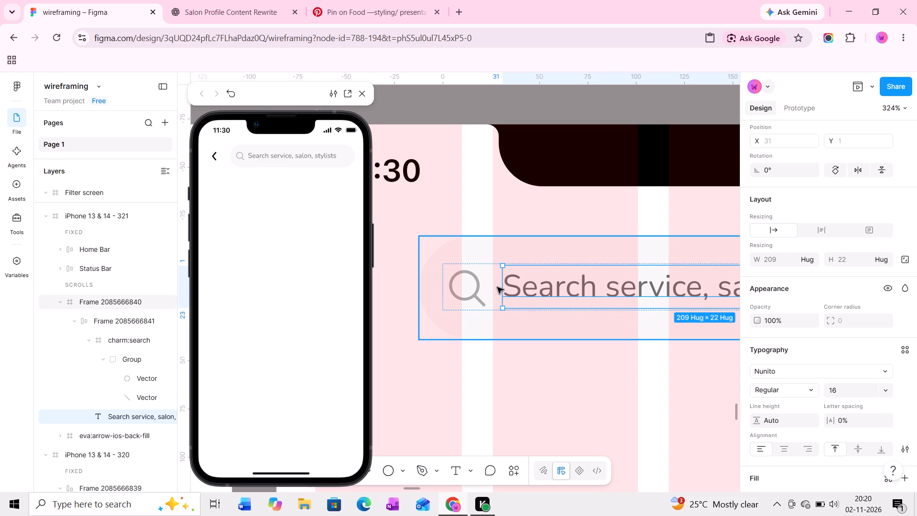
pyautogui.keyDown('ctrl'); pyautogui.scroll(4, 497, 287); pyautogui.keyUp('ctrl')
pyautogui.moveTo(501, 286); pyautogui.dragTo(484, 276, button='middle')
pyautogui.keyDown('ctrl'); pyautogui.scroll(-1, 484, 276); pyautogui.keyUp('ctrl')
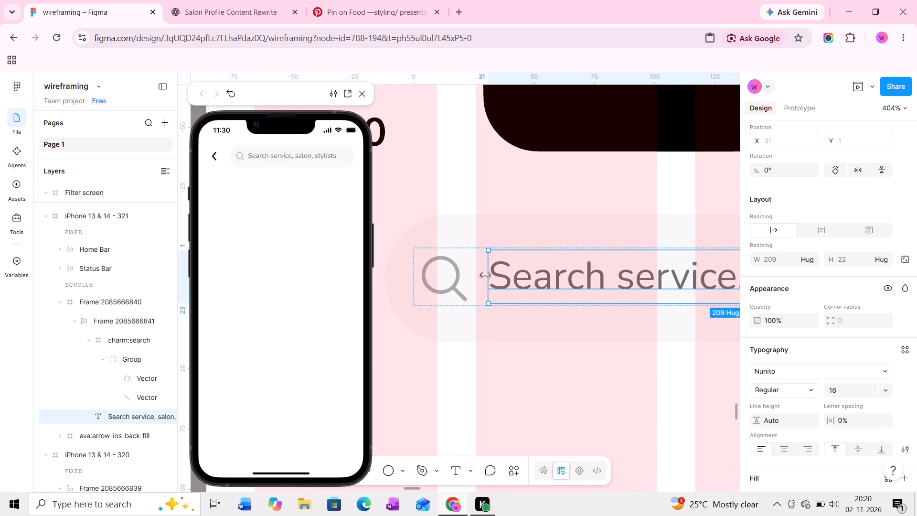
pyautogui.keyDown('ctrl'); pyautogui.scroll(3, 485, 275); pyautogui.keyUp('ctrl')
pyautogui.moveTo(516, 255); pyautogui.dragTo(509, 250, button='middle')
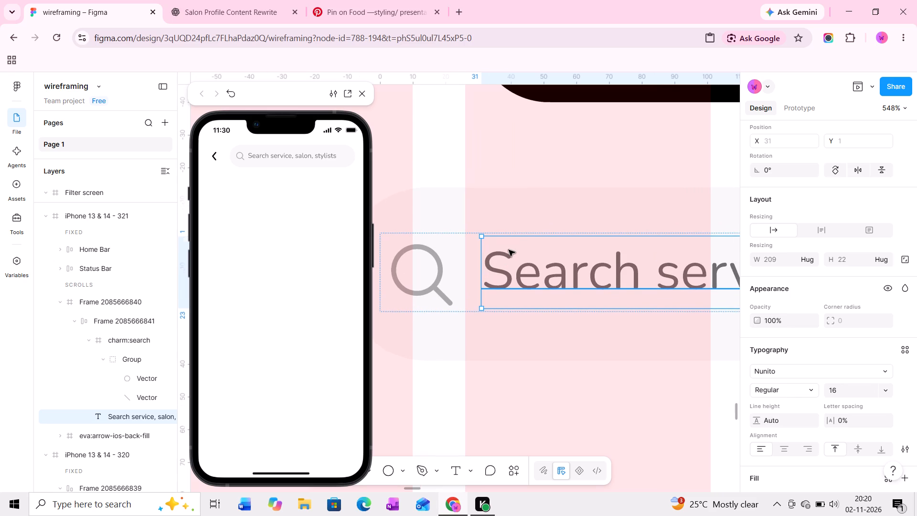
pyautogui.keyDown('ctrl'); pyautogui.scroll(-2, 529, 259); pyautogui.keyUp('ctrl')
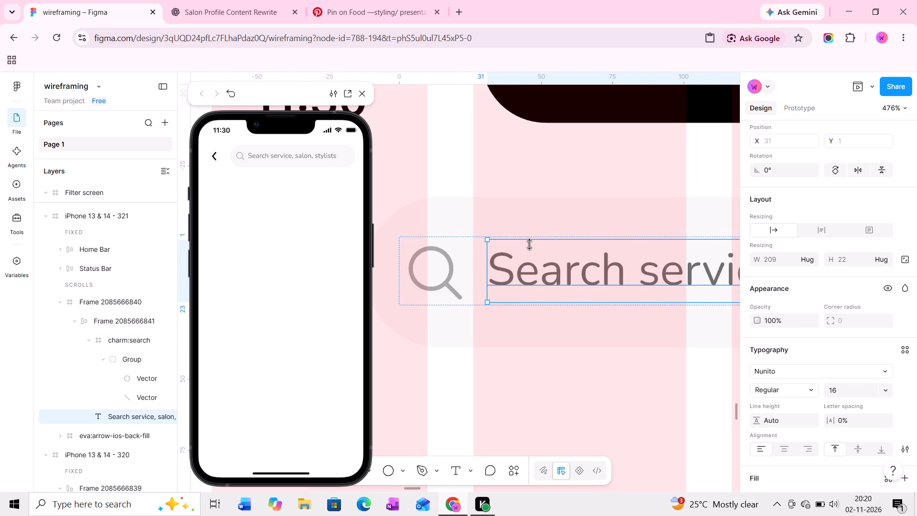
pyautogui.moveTo(530, 244); pyautogui.dragTo(500, 241, button='middle')
pyautogui.keyDown('ctrl'); pyautogui.scroll(-3, 500, 241); pyautogui.keyUp('ctrl')
pyautogui.middleClick(497, 248)
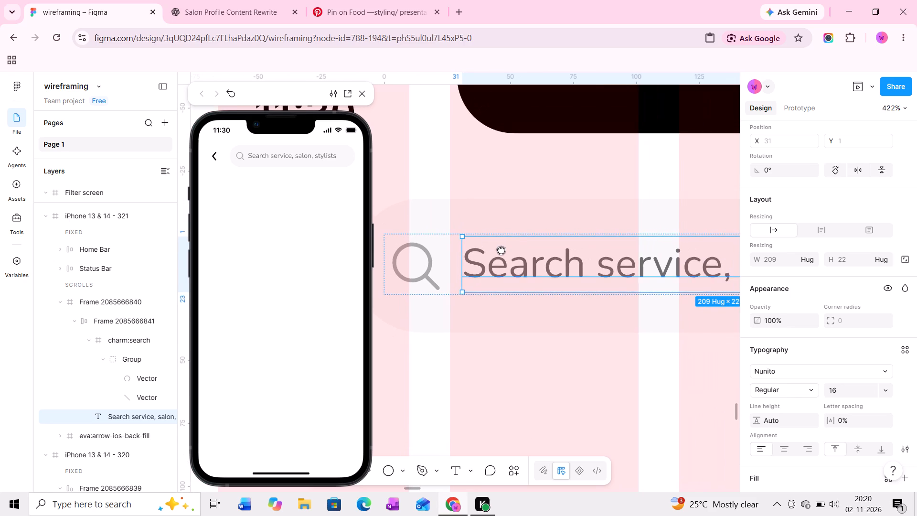
pyautogui.keyDown('ctrl'); pyautogui.scroll(-4, 501, 249); pyautogui.keyUp('ctrl')
pyautogui.keyDown('ctrl'); pyautogui.click(565, 268); pyautogui.keyUp('ctrl')
pyautogui.moveTo(565, 268); pyautogui.dragTo(522, 264, button='middle')
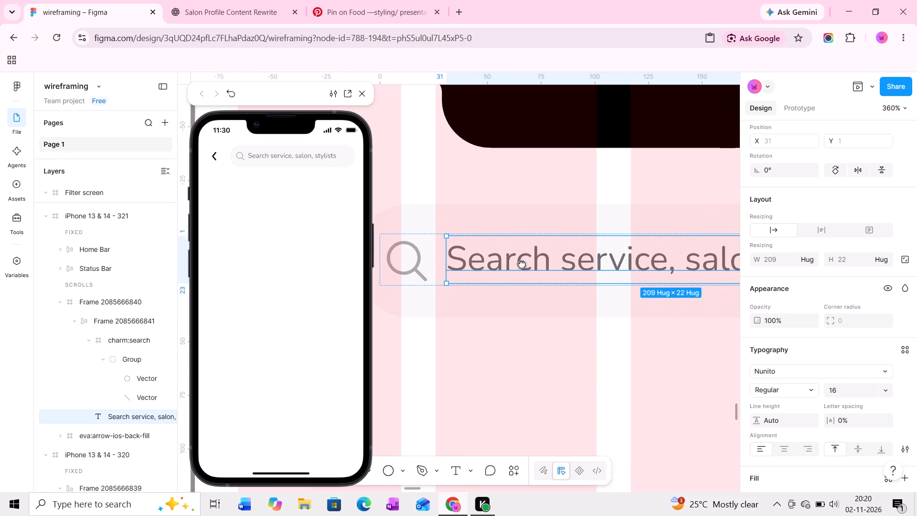
pyautogui.moveTo(522, 264); pyautogui.dragTo(478, 264, button='middle')
pyautogui.keyDown('ctrl'); pyautogui.scroll(-4, 503, 267); pyautogui.keyUp('ctrl')
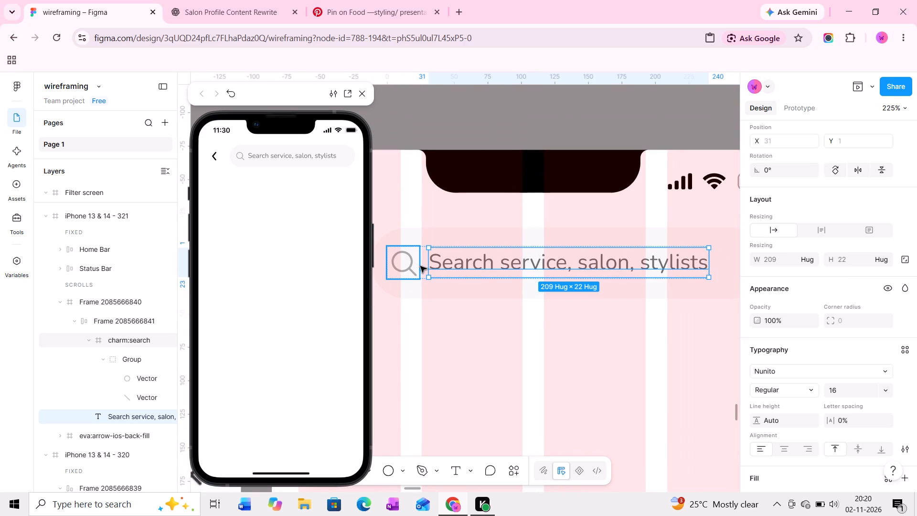
# Draw a near-vertical line about 22 long as a text cursor between the magnifier icon and the placeholder text.
pyautogui.press('l')
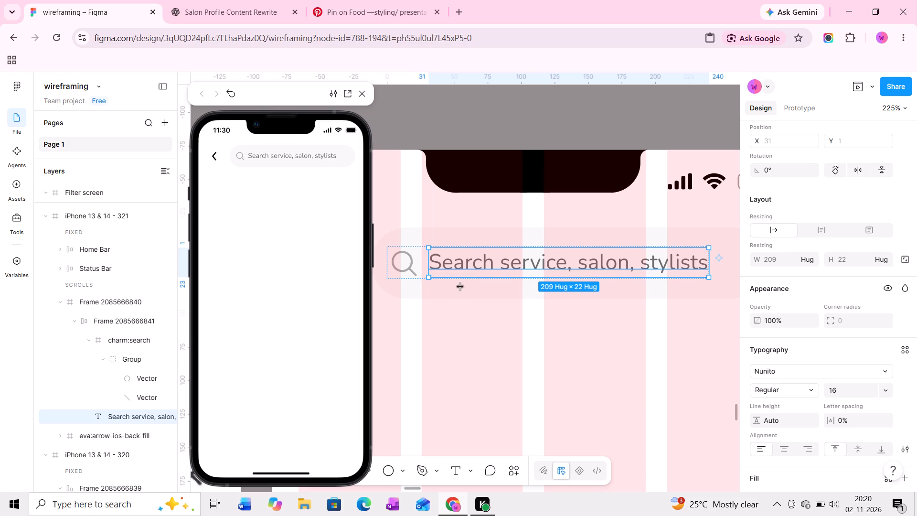
pyautogui.keyDown('ctrl'); pyautogui.scroll(12, 425, 278); pyautogui.keyUp('ctrl')
pyautogui.moveTo(426, 277); pyautogui.dragTo(449, 294, button='middle')
pyautogui.keyDown('ctrl'); pyautogui.scroll(4, 447, 294); pyautogui.keyUp('ctrl')
pyautogui.keyDown('shift'); pyautogui.moveTo(453, 295); pyautogui.dragTo(454, 290); pyautogui.keyUp('shift')
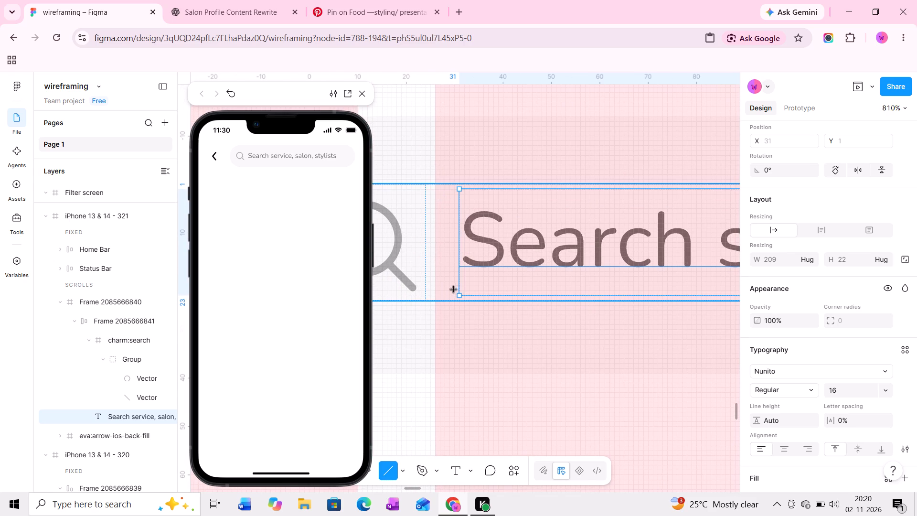
pyautogui.keyDown('shift'); pyautogui.moveTo(454, 290); pyautogui.dragTo(450, 190); pyautogui.keyUp('shift')
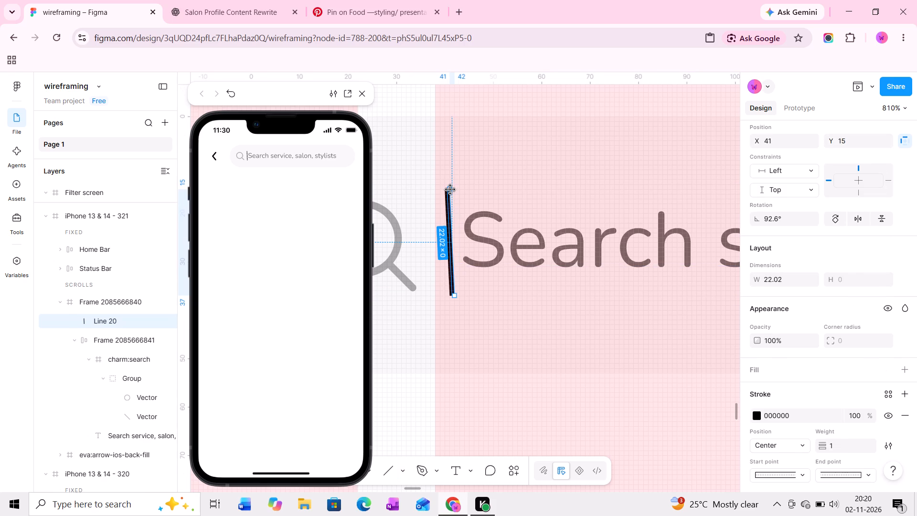
# Move the cursor line out of the search bar into the empty area below it, at about X 128, Y 114.
pyautogui.moveTo(446, 228); pyautogui.dragTo(456, 375)
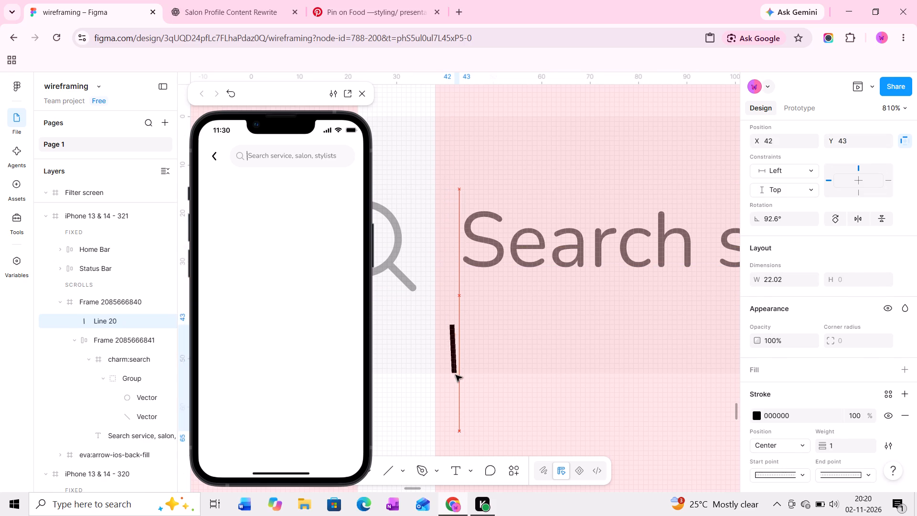
pyautogui.moveTo(456, 375); pyautogui.dragTo(511, 426)
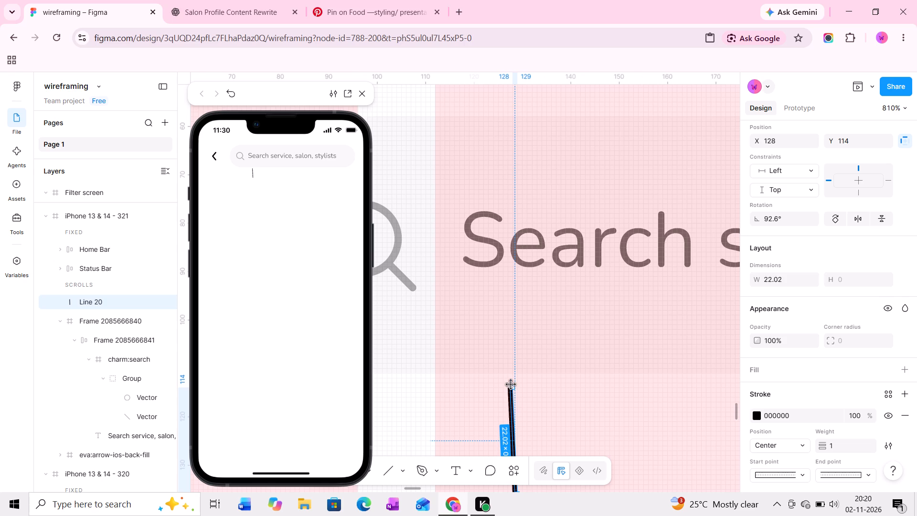
# Straighten the cursor line to exactly 90° with a length of 23 by adjusting its upper end.
pyautogui.moveTo(511, 385); pyautogui.dragTo(525, 384)
pyautogui.moveTo(527, 385); pyautogui.dragTo(514, 342, button='middle')
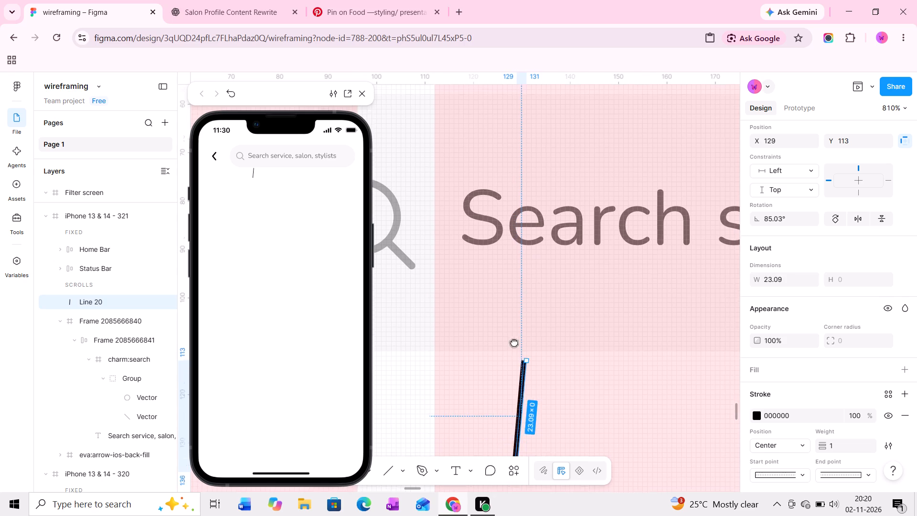
pyautogui.moveTo(514, 342); pyautogui.dragTo(498, 335, button='middle')
pyautogui.moveTo(498, 334); pyautogui.dragTo(485, 331)
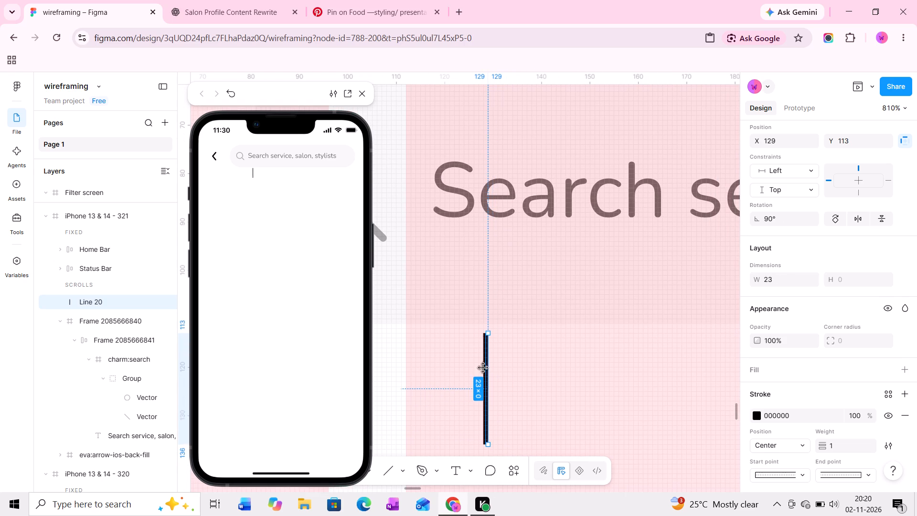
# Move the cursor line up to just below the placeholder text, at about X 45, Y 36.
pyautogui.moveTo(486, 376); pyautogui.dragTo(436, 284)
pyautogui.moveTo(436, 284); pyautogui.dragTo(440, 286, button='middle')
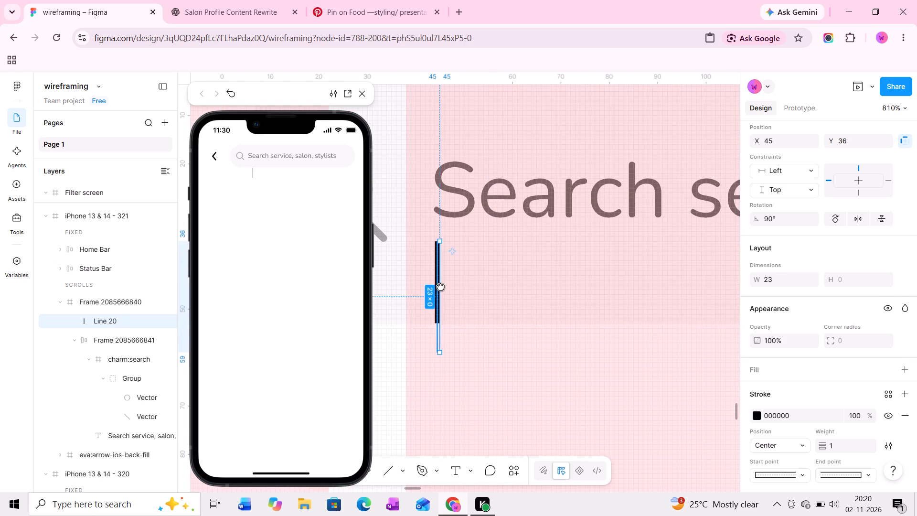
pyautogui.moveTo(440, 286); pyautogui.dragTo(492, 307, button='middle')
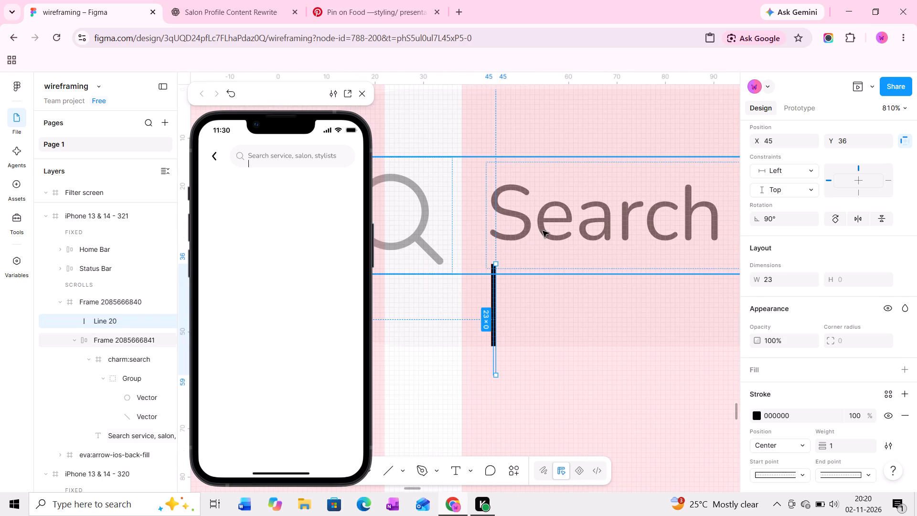
# Wrap the search bar's placeholder text in its own auto layout frame.
pyautogui.keyDown('ctrl'); pyautogui.click(543, 231); pyautogui.keyUp('ctrl')
pyautogui.hotkey('shift', 'a')
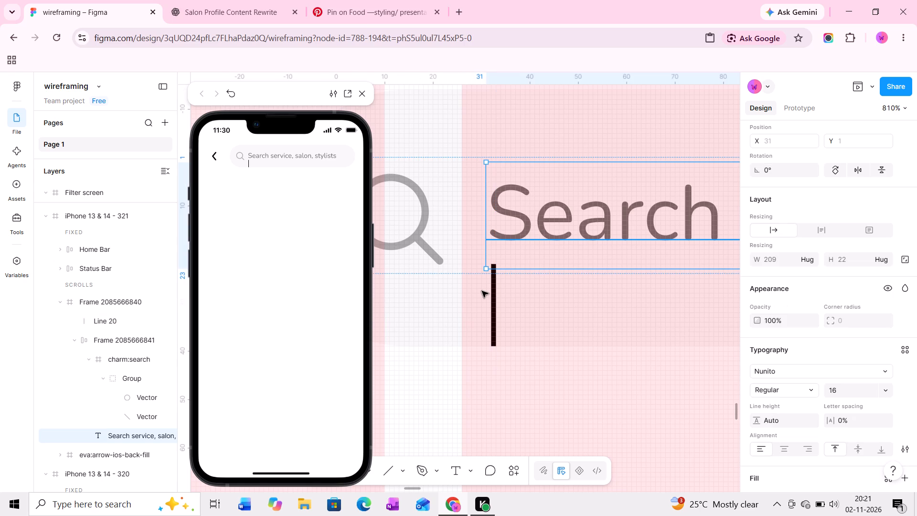
# Move the cursor line into the search bar's auto layout, between the magnifier icon and the placeholder text frame.
pyautogui.moveTo(491, 292); pyautogui.dragTo(505, 213)
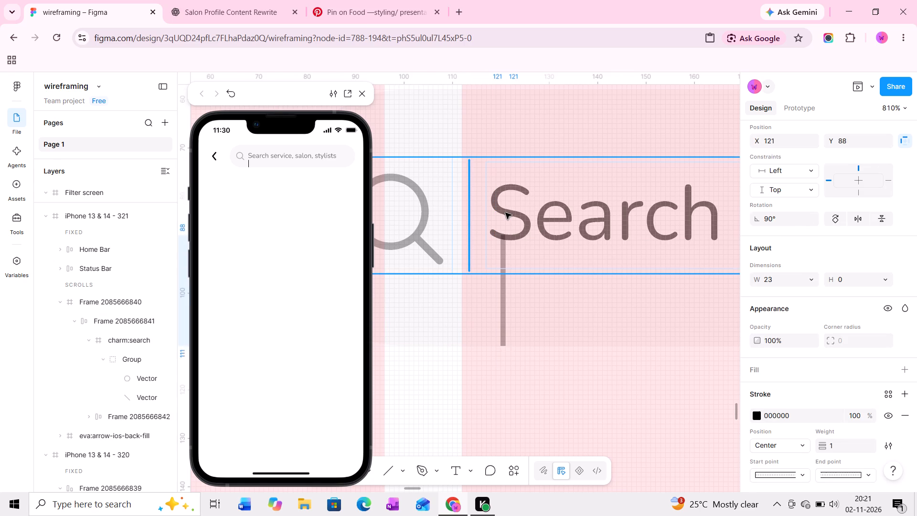
pyautogui.moveTo(505, 213); pyautogui.dragTo(504, 210)
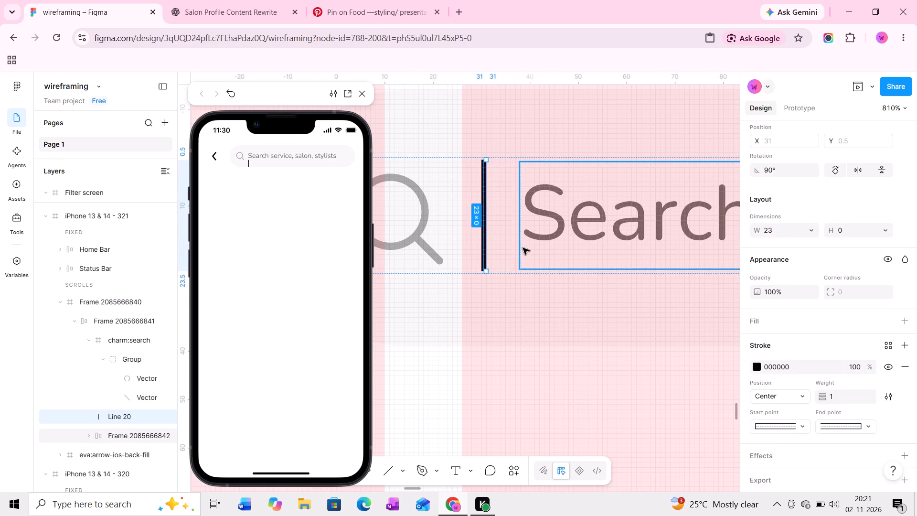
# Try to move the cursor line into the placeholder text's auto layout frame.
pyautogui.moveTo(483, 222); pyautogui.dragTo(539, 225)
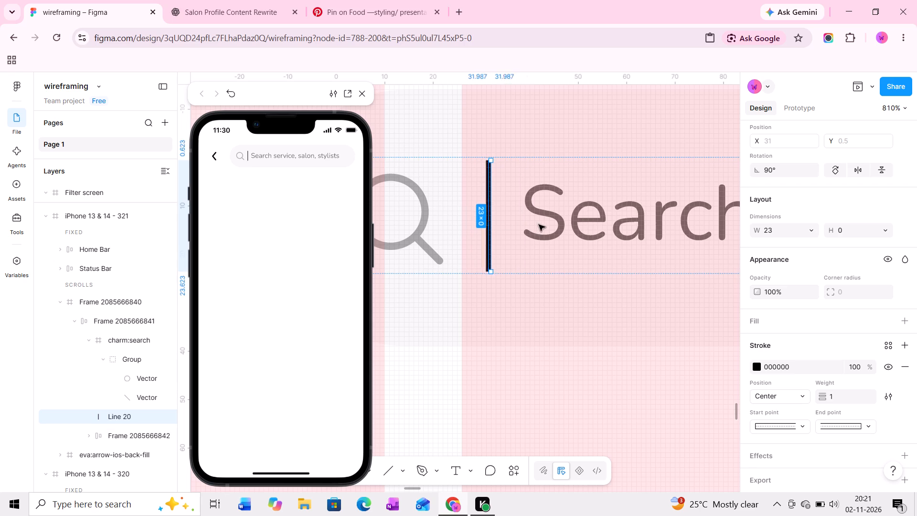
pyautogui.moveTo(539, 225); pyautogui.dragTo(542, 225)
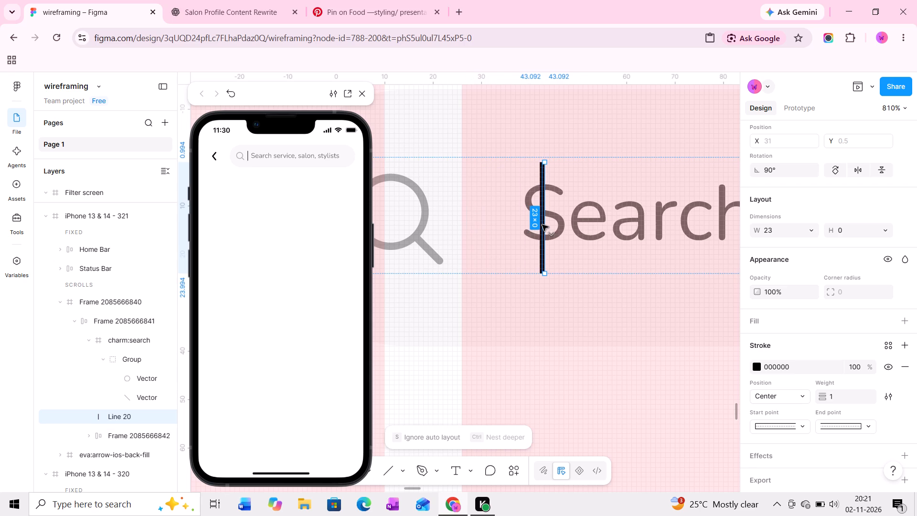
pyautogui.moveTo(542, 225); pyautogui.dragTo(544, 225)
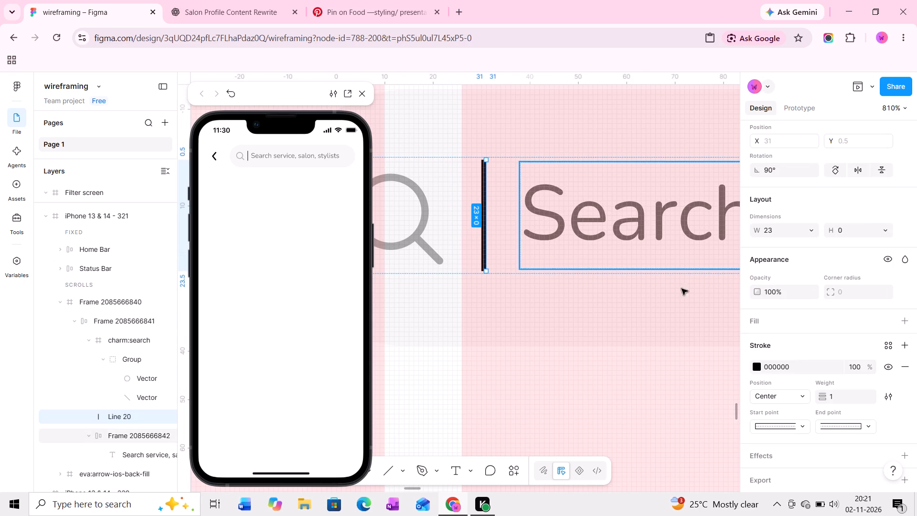
# Group the cursor line and the placeholder text frame together in a horizontal auto layout frame.
pyautogui.scroll(2, 833, 275)
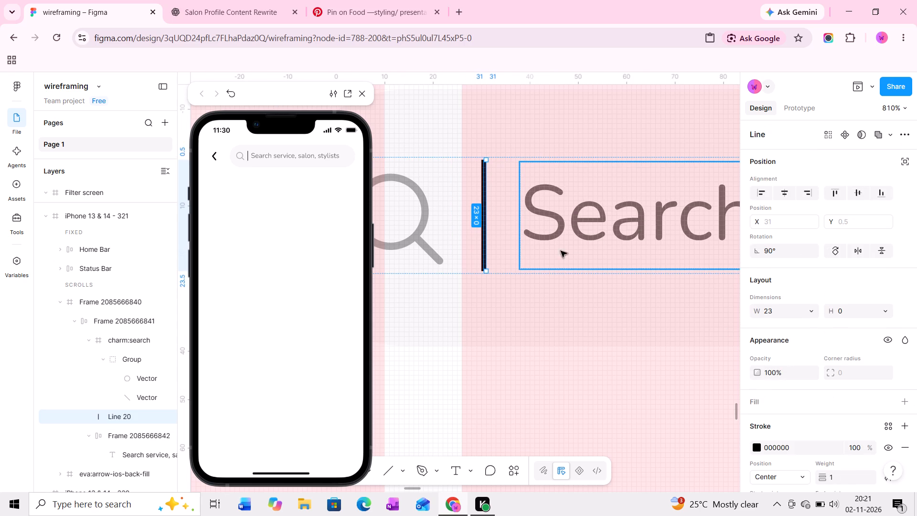
pyautogui.click(526, 214)
pyautogui.keyDown('shift'); pyautogui.click(482, 212); pyautogui.keyUp('shift')
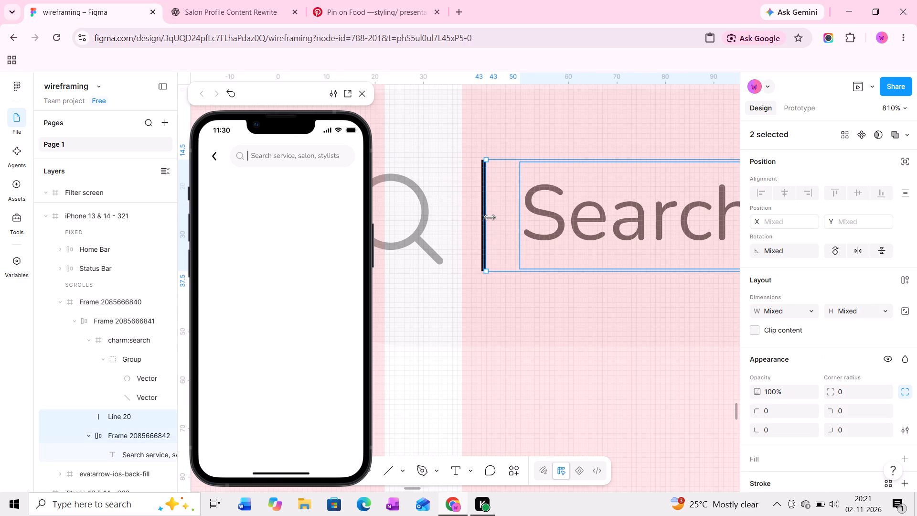
pyautogui.keyDown('ctrl'); pyautogui.scroll(-2, 490, 217); pyautogui.keyUp('ctrl')
pyautogui.hotkey('shift', 'a')
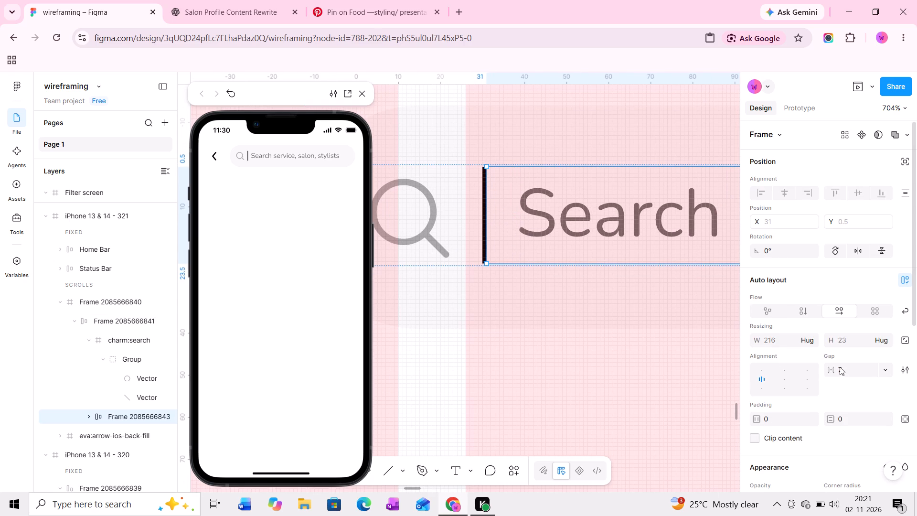
# Reduce the gap between the cursor line and the placeholder text to -9 and deselect the frame.
pyautogui.moveTo(832, 370); pyautogui.dragTo(440, 279)
pyautogui.click(556, 349)
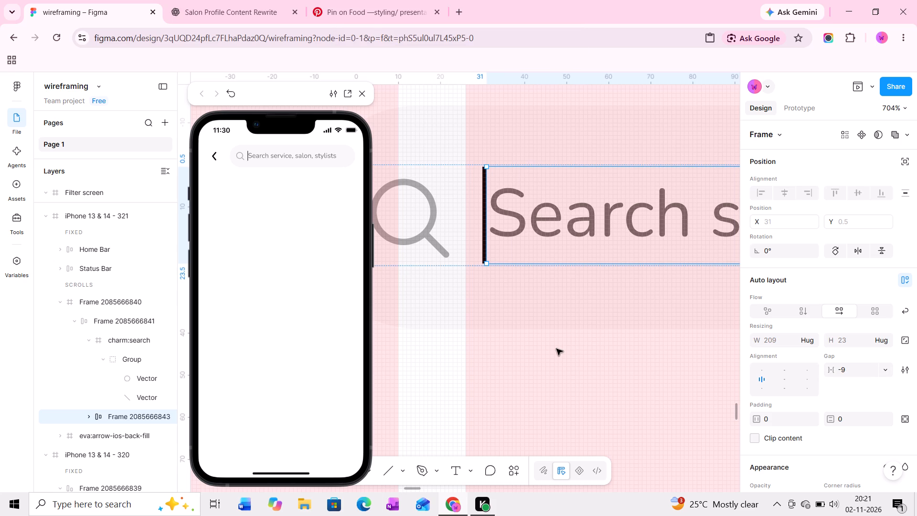
pyautogui.keyDown('ctrl'); pyautogui.scroll(-3, 556, 349); pyautogui.keyUp('ctrl')
pyautogui.moveTo(556, 350); pyautogui.dragTo(572, 345, button='middle')
pyautogui.keyDown('ctrl'); pyautogui.scroll(-4, 572, 345); pyautogui.keyUp('ctrl')
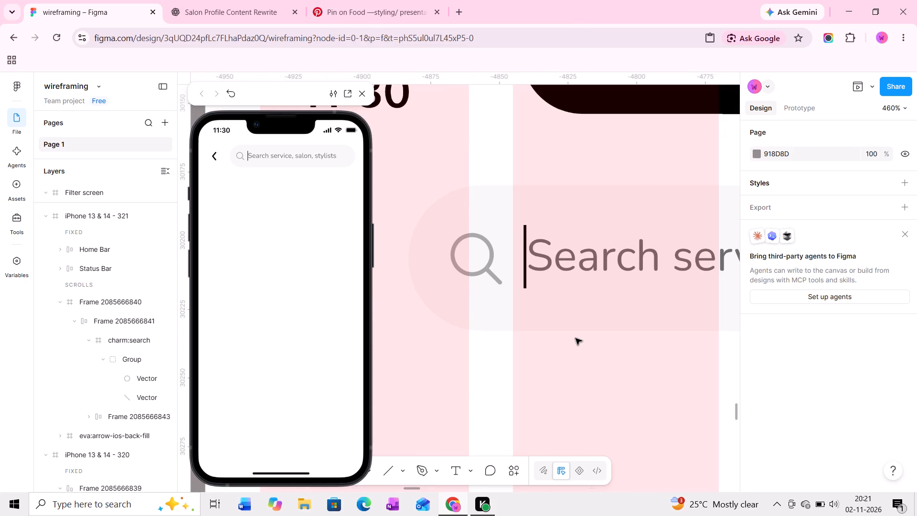
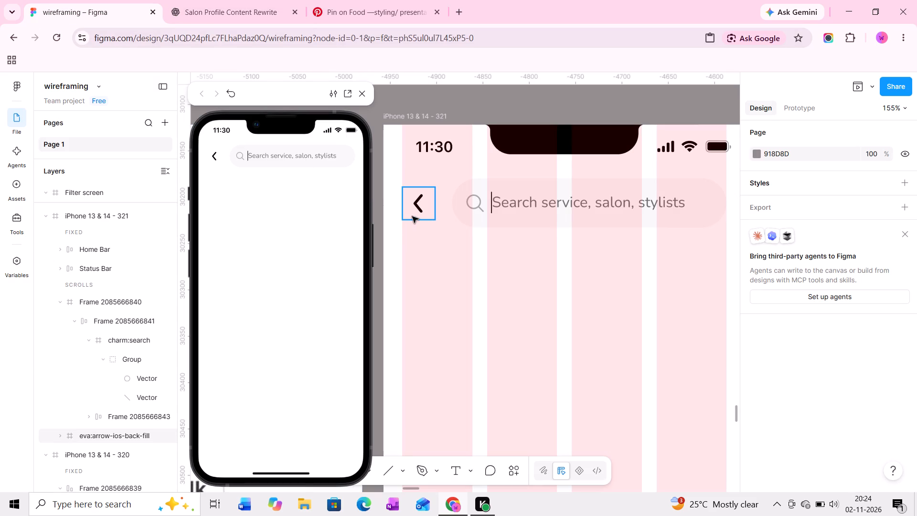
pyautogui.moveTo(442, 249); pyautogui.dragTo(443, 237, button='middle')
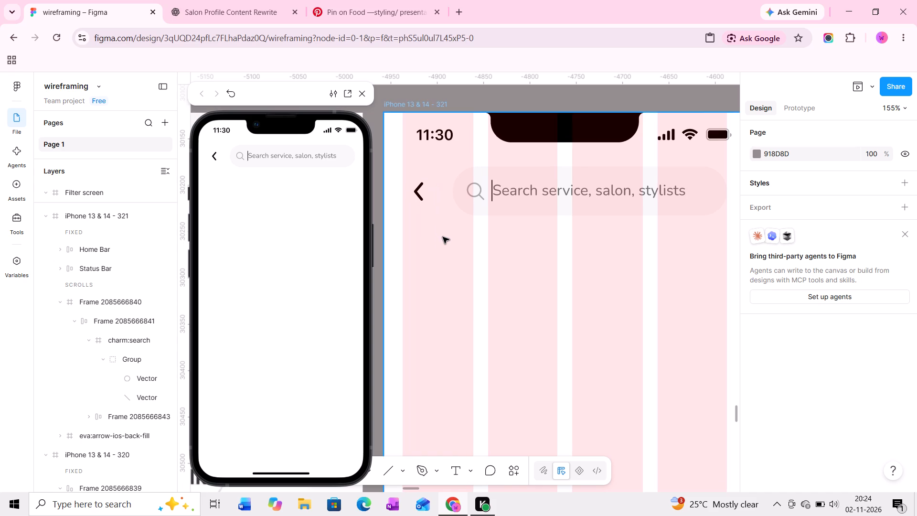
pyautogui.keyDown('ctrl'); pyautogui.scroll(-3, 443, 237); pyautogui.keyUp('ctrl')
pyautogui.moveTo(446, 236); pyautogui.dragTo(450, 219, button='middle')
pyautogui.middleClick(450, 219)
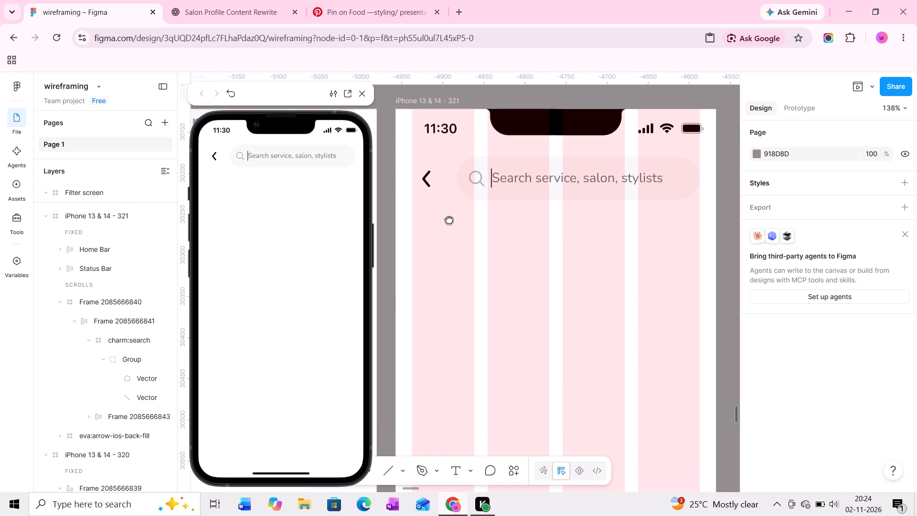
pyautogui.moveTo(451, 219); pyautogui.dragTo(485, 215, button='middle')
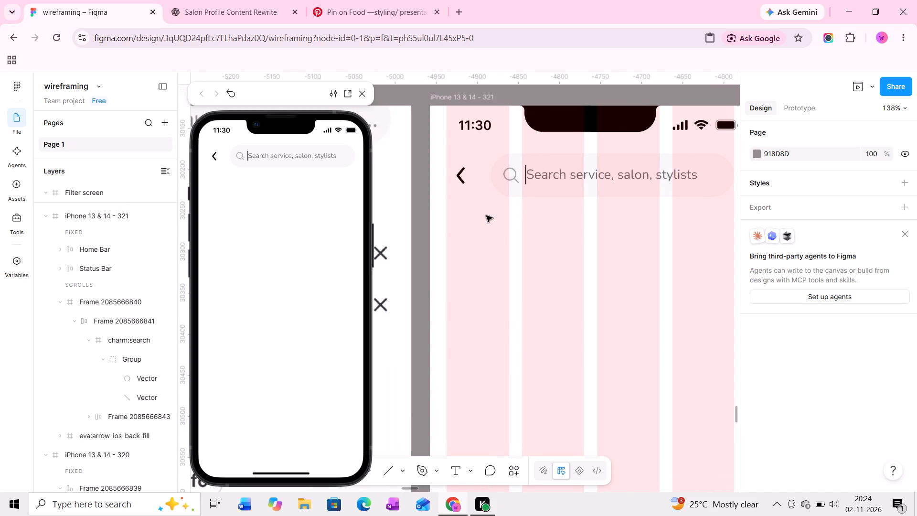
pyautogui.keyDown('ctrl'); pyautogui.scroll(-2, 486, 215); pyautogui.keyUp('ctrl')
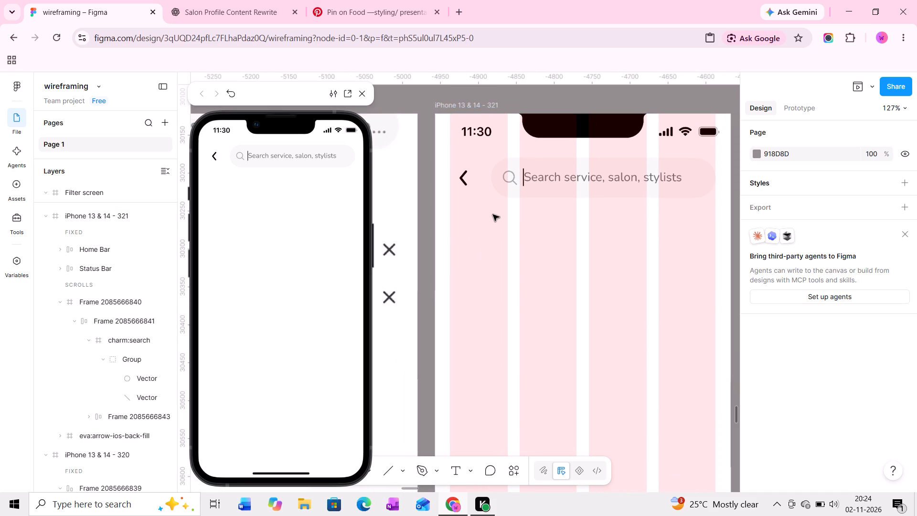
pyautogui.moveTo(490, 214); pyautogui.dragTo(483, 214, button='middle')
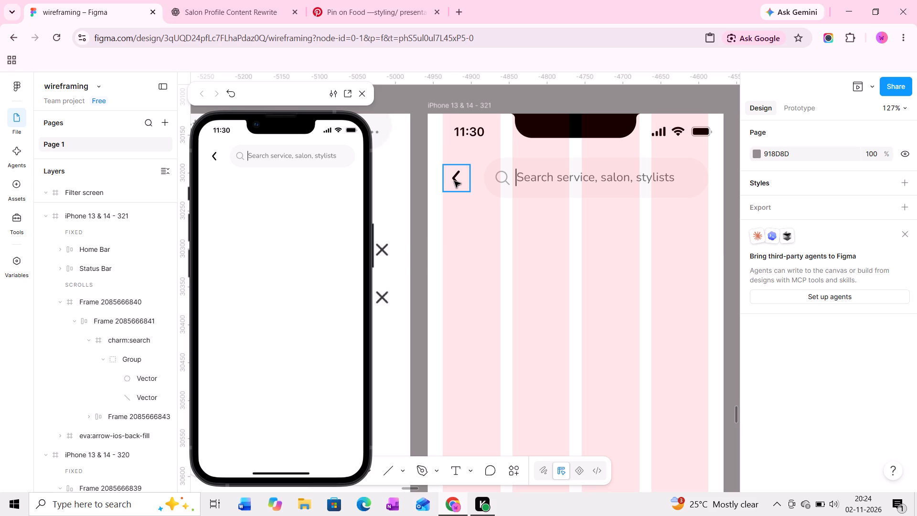
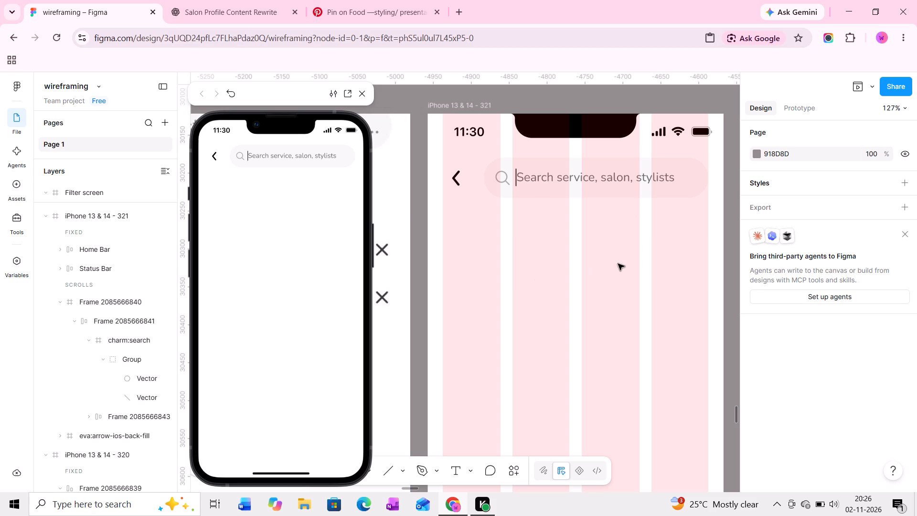
# Select the back arrow and the search bar in the header of the iPhone 13 & 14 - 321 frame.
pyautogui.moveTo(595, 247); pyautogui.dragTo(646, 216, button='middle')
pyautogui.moveTo(617, 186); pyautogui.dragTo(535, 225, button='middle')
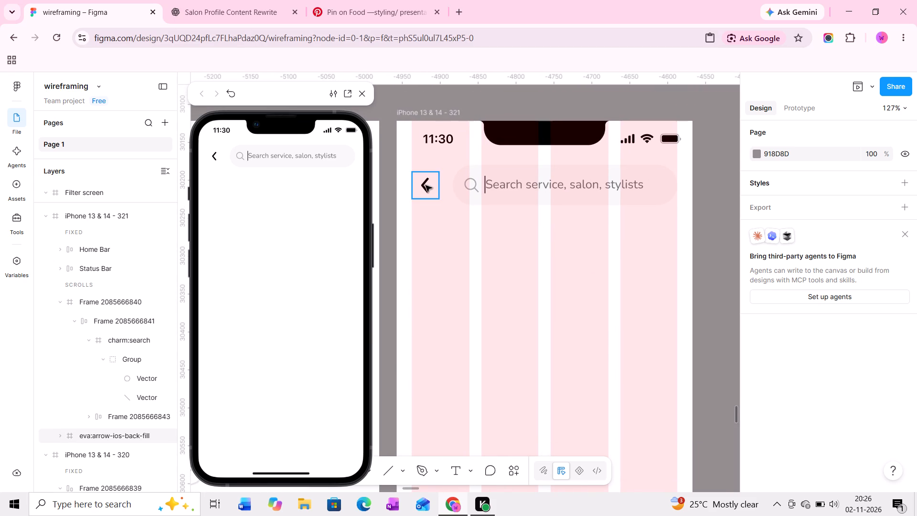
pyautogui.click(426, 185)
pyautogui.keyDown('shift'); pyautogui.click(518, 172); pyautogui.keyUp('shift')
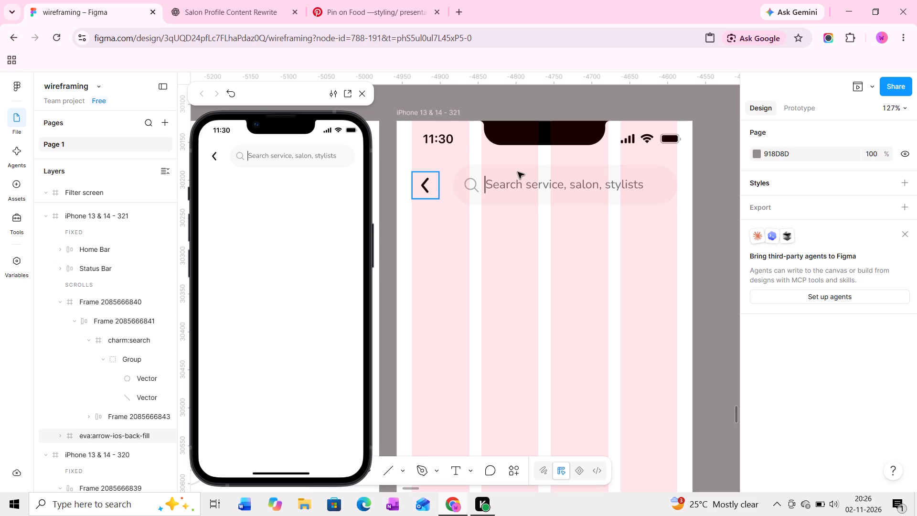
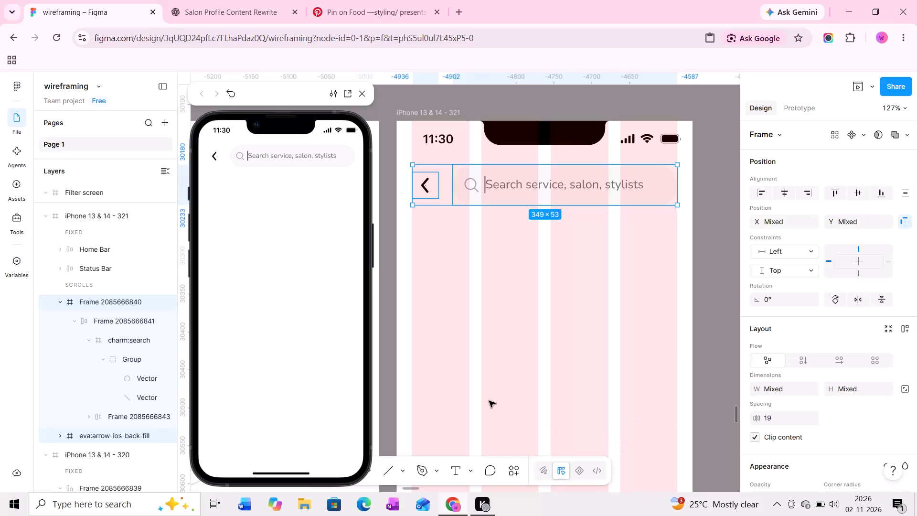
# Apply auto layout to the search bar frame beside the back arrow.
pyautogui.moveTo(603, 256); pyautogui.dragTo(642, 259, button='middle')
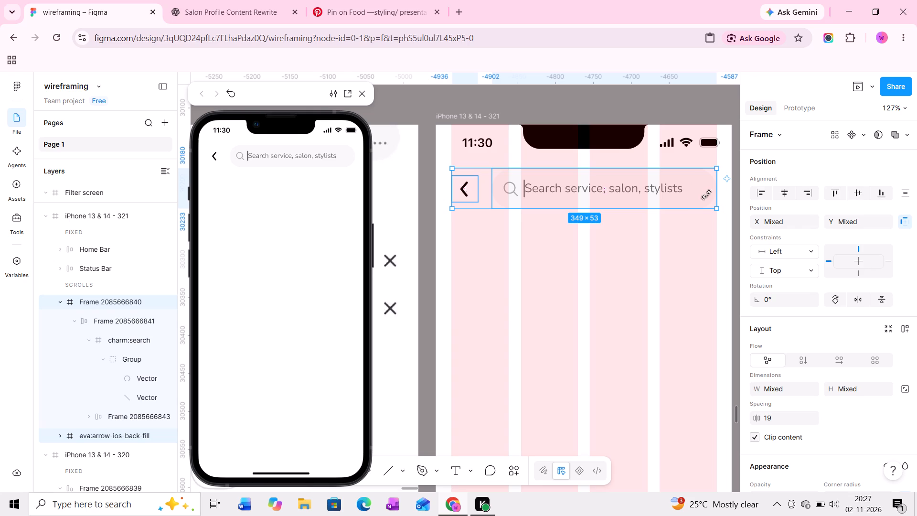
pyautogui.keyDown('ctrl'); pyautogui.click(633, 191); pyautogui.keyUp('ctrl')
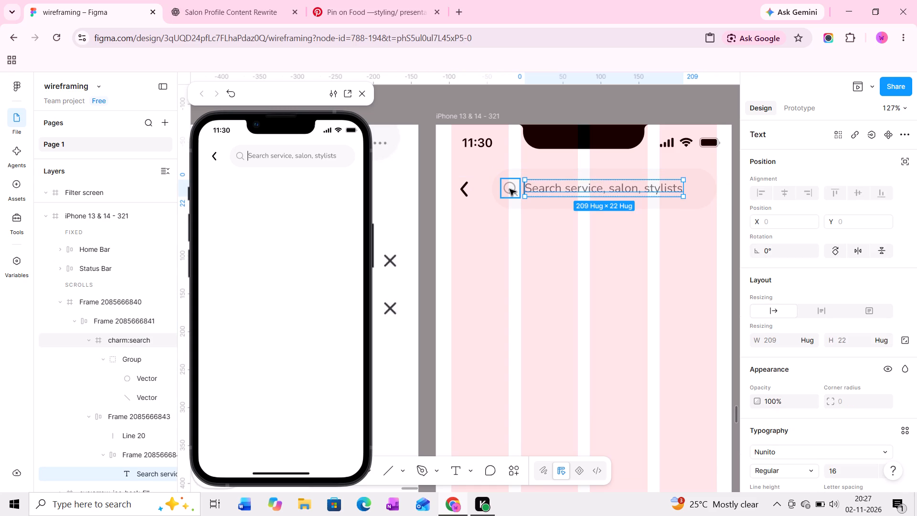
pyautogui.keyDown('ctrl'); pyautogui.scroll(5, 676, 191); pyautogui.keyUp('ctrl')
pyautogui.keyDown('ctrl'); pyautogui.scroll(2, 480, 185); pyautogui.keyUp('ctrl')
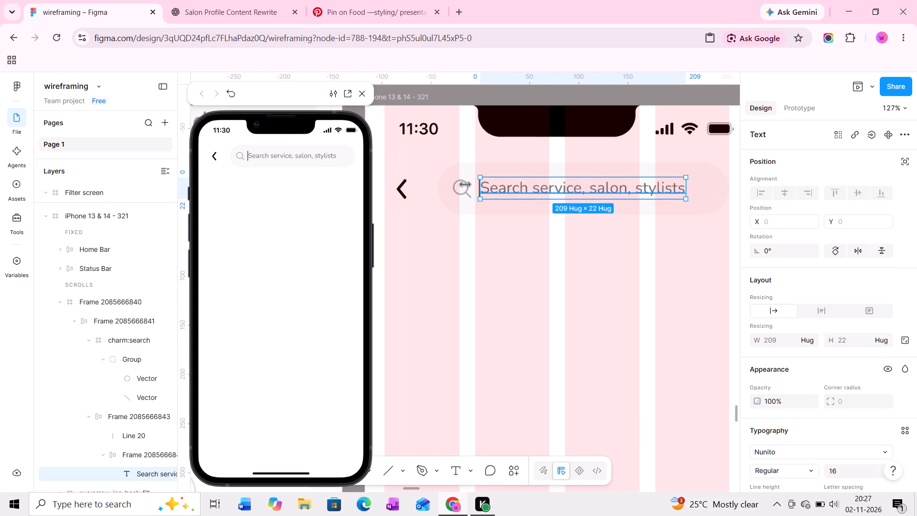
pyautogui.keyDown('ctrl'); pyautogui.scroll(1, 465, 184); pyautogui.keyUp('ctrl')
pyautogui.keyDown('shift'); pyautogui.click(477, 191); pyautogui.keyUp('shift')
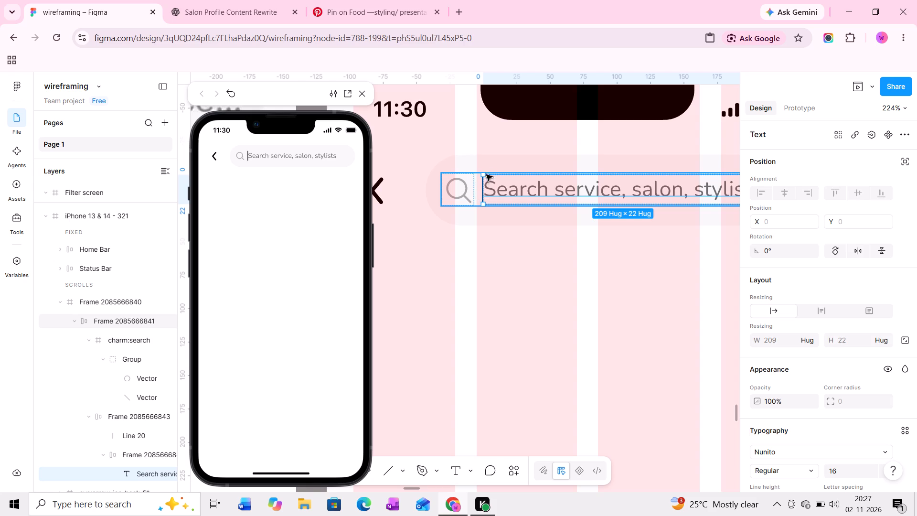
pyautogui.keyDown('shift'); pyautogui.click(487, 161); pyautogui.keyUp('shift')
pyautogui.hotkey('shift', 'a')
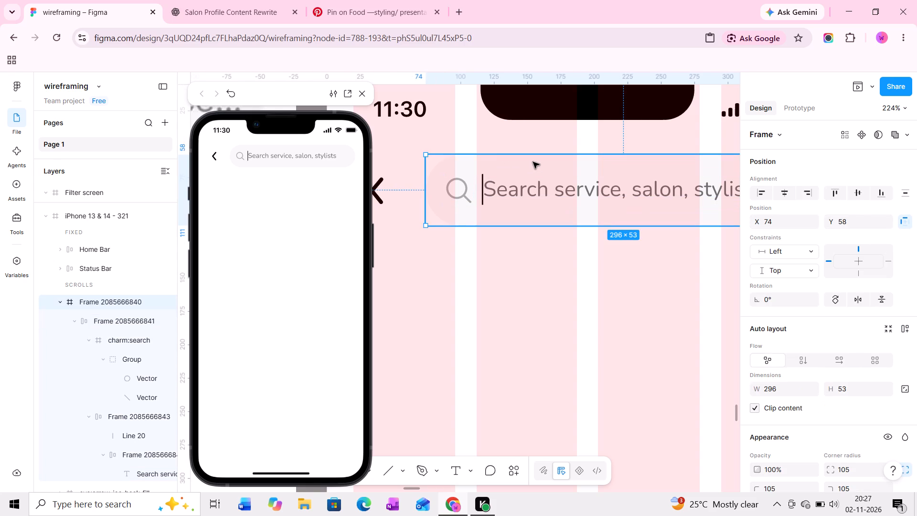
# Wrap the back arrow and the search bar together in one horizontal auto layout frame.
pyautogui.keyDown('ctrl'); pyautogui.scroll(-4, 497, 150); pyautogui.keyUp('ctrl')
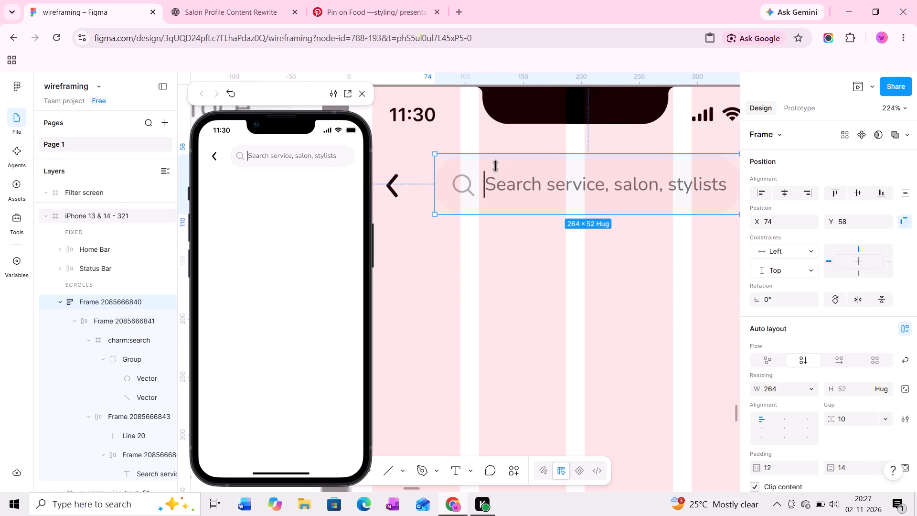
pyautogui.moveTo(494, 174); pyautogui.dragTo(500, 190, button='middle')
pyautogui.keyDown('shift'); pyautogui.click(418, 201); pyautogui.keyUp('shift')
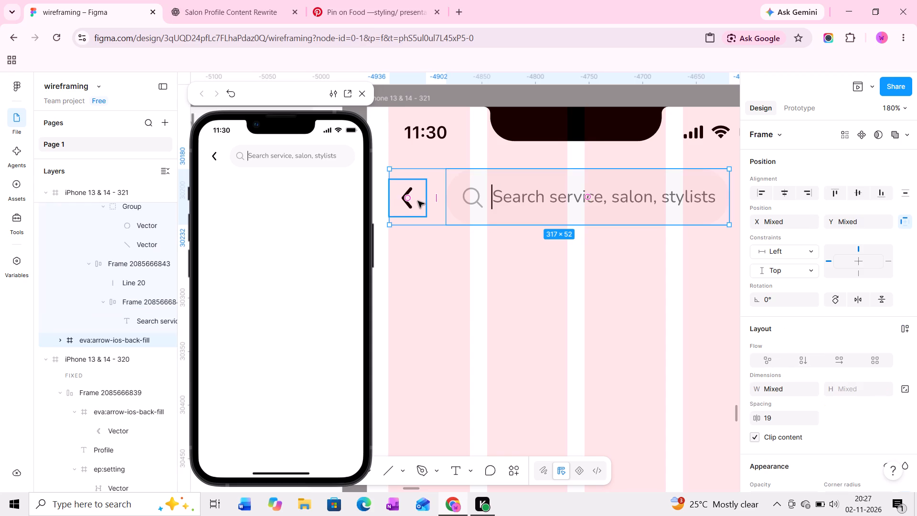
pyautogui.hotkey('shift', 'a')
# Widen the search bar inside the header row to 294 so it reaches the edge of the last layout column.
pyautogui.keyDown('ctrl'); pyautogui.scroll(-3, 492, 258); pyautogui.keyUp('ctrl')
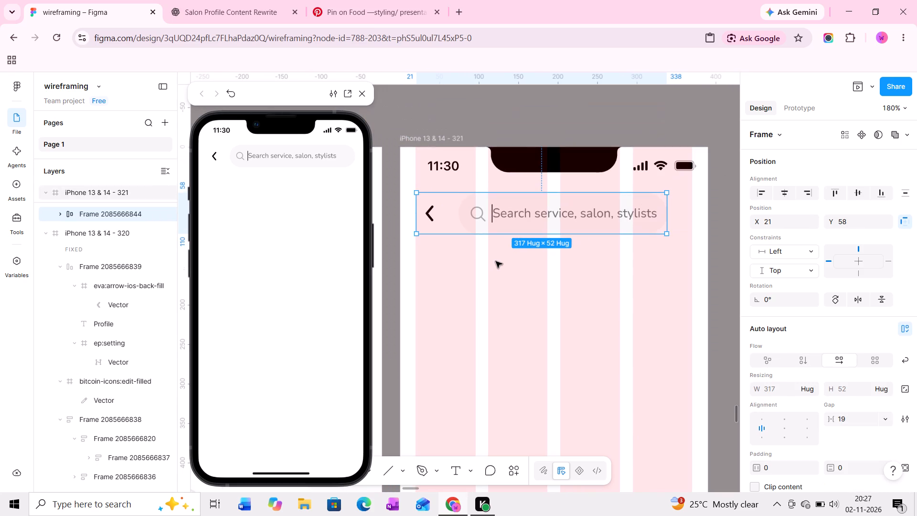
pyautogui.middleClick(496, 262)
pyautogui.moveTo(497, 265); pyautogui.dragTo(528, 265, button='middle')
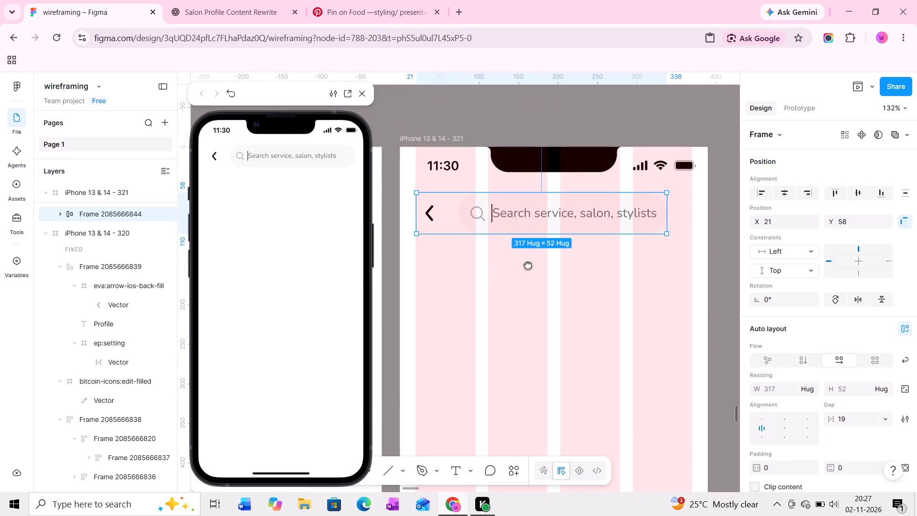
pyautogui.moveTo(528, 265); pyautogui.dragTo(595, 259, button='middle')
pyautogui.keyDown('ctrl'); pyautogui.scroll(-3, 597, 259); pyautogui.keyUp('ctrl')
pyautogui.moveTo(629, 268); pyautogui.dragTo(522, 277, button='middle')
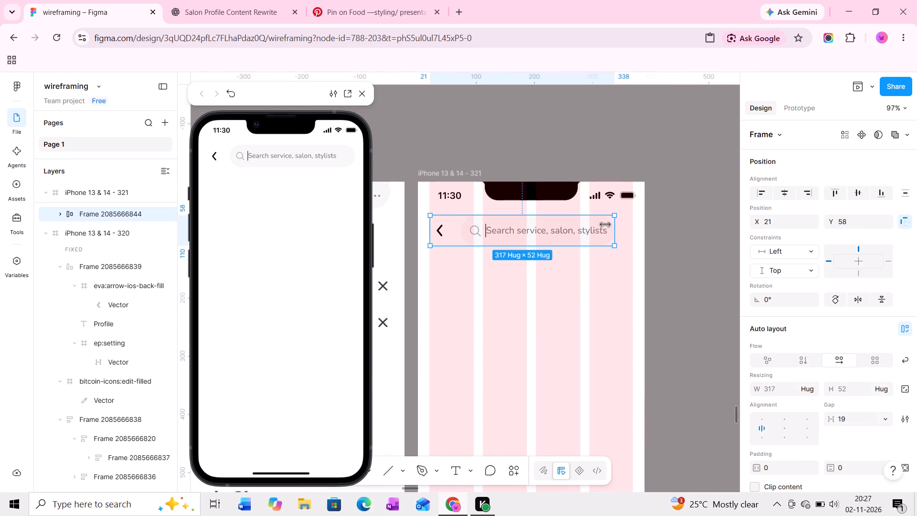
pyautogui.click(597, 217)
pyautogui.click(587, 219)
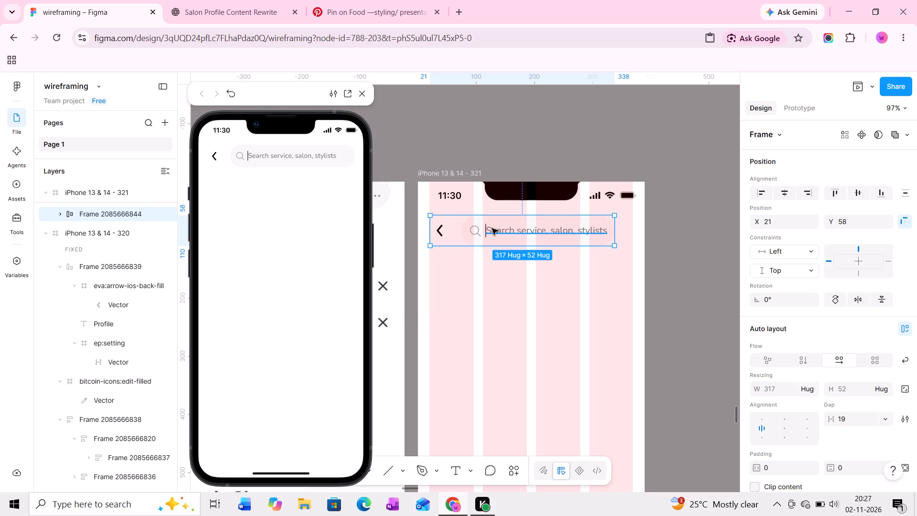
pyautogui.click(465, 224)
pyautogui.keyDown('ctrl'); pyautogui.click(464, 224); pyautogui.keyUp('ctrl')
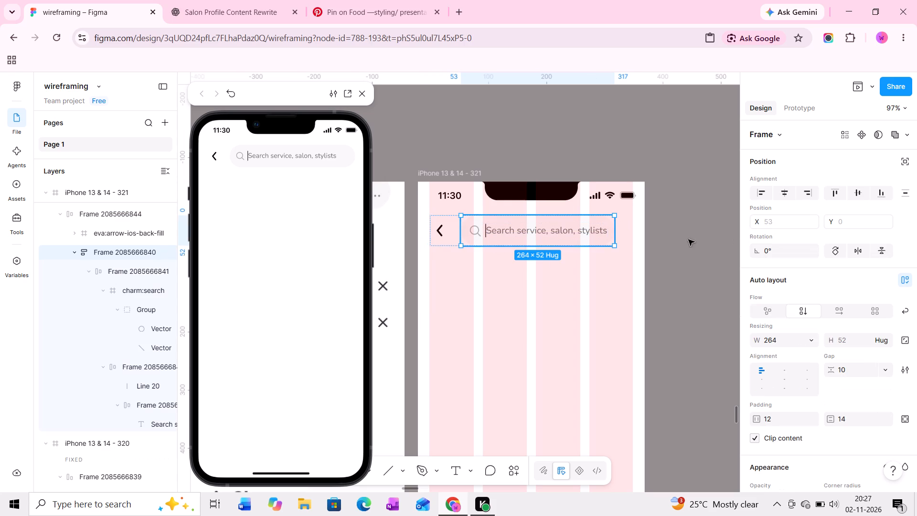
pyautogui.moveTo(612, 231); pyautogui.dragTo(629, 229)
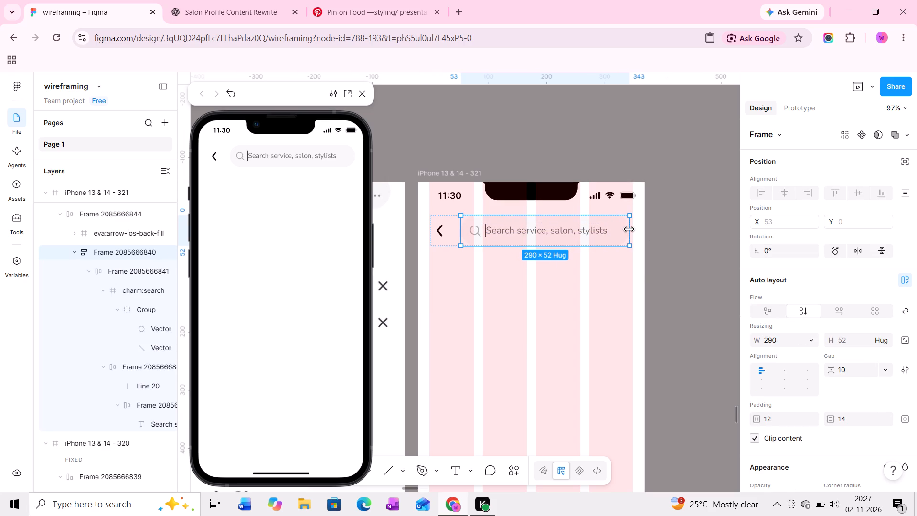
pyautogui.moveTo(629, 229); pyautogui.dragTo(632, 229)
# Examine the reference search screen beside the iPhone 13 & 14 - 321 frame for the sections under its search bar.
pyautogui.moveTo(545, 267); pyautogui.dragTo(591, 226, button='middle')
pyautogui.moveTo(550, 262); pyautogui.dragTo(560, 254, button='middle')
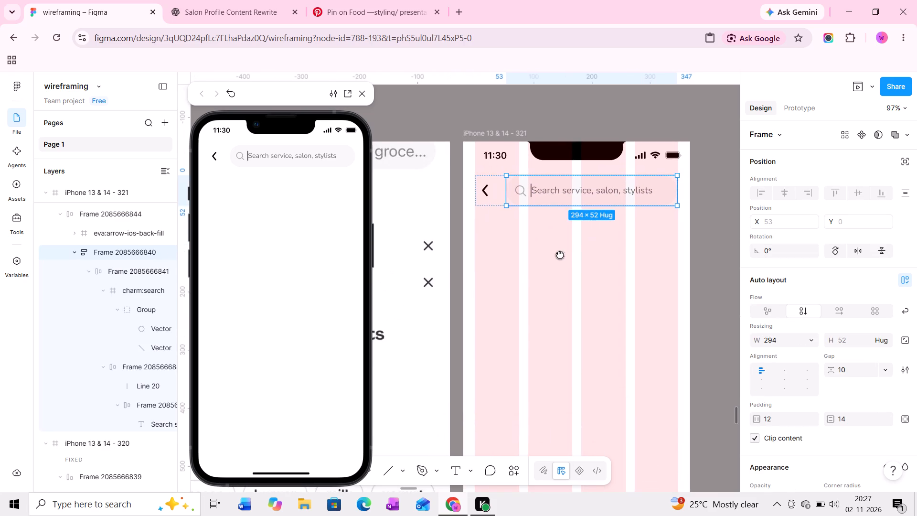
pyautogui.moveTo(560, 254); pyautogui.dragTo(585, 235, button='middle')
pyautogui.keyDown('ctrl'); pyautogui.scroll(-3, 585, 235); pyautogui.keyUp('ctrl')
pyautogui.moveTo(576, 240); pyautogui.dragTo(586, 248, button='middle')
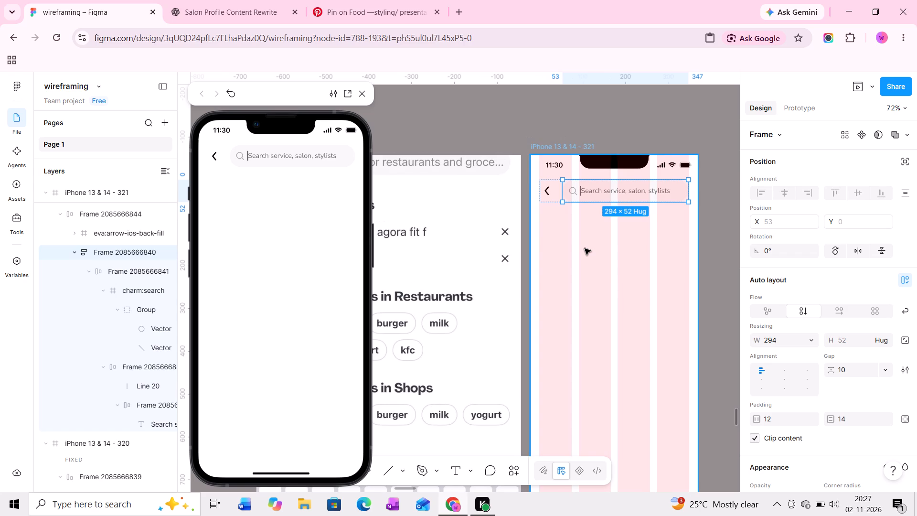
pyautogui.keyDown('ctrl'); pyautogui.scroll(-2, 585, 248); pyautogui.keyUp('ctrl')
pyautogui.moveTo(586, 248); pyautogui.dragTo(611, 250, button='middle')
pyautogui.keyDown('ctrl'); pyautogui.scroll(-2, 611, 250); pyautogui.keyUp('ctrl')
pyautogui.moveTo(619, 250); pyautogui.dragTo(610, 254, button='middle')
pyautogui.keyDown('ctrl'); pyautogui.scroll(-3, 610, 254); pyautogui.keyUp('ctrl')
pyautogui.moveTo(598, 257); pyautogui.dragTo(630, 260, button='middle')
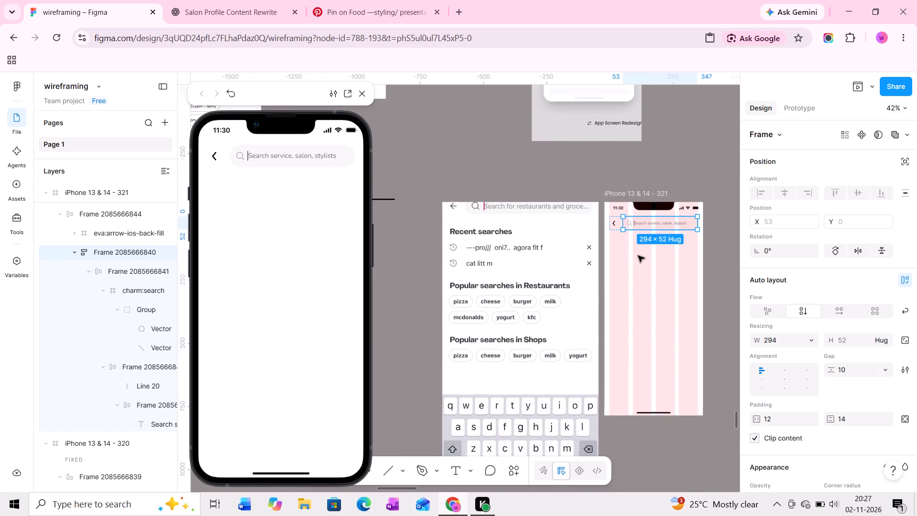
pyautogui.keyDown('ctrl'); pyautogui.scroll(4, 628, 250); pyautogui.keyUp('ctrl')
pyautogui.moveTo(628, 255); pyautogui.dragTo(640, 240, button='middle')
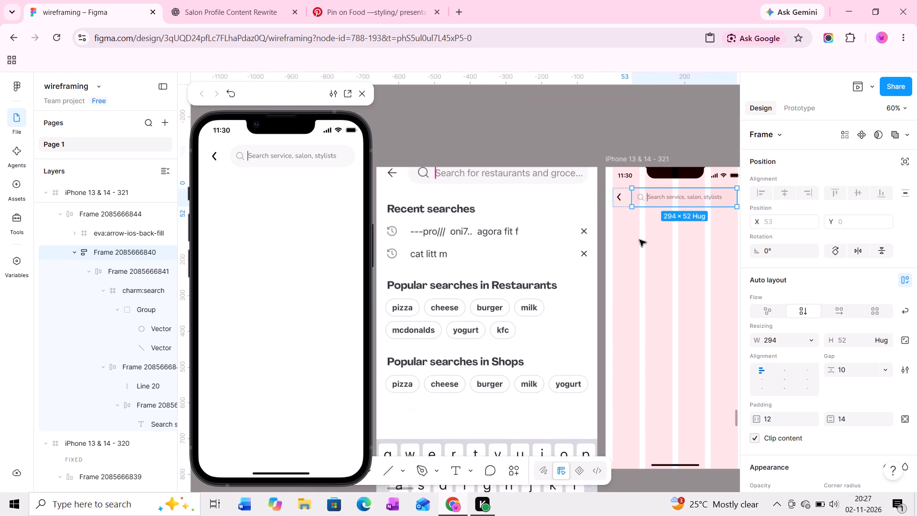
pyautogui.keyDown('ctrl'); pyautogui.scroll(-1, 640, 240); pyautogui.keyUp('ctrl')
pyautogui.moveTo(650, 239); pyautogui.dragTo(642, 239, button='middle')
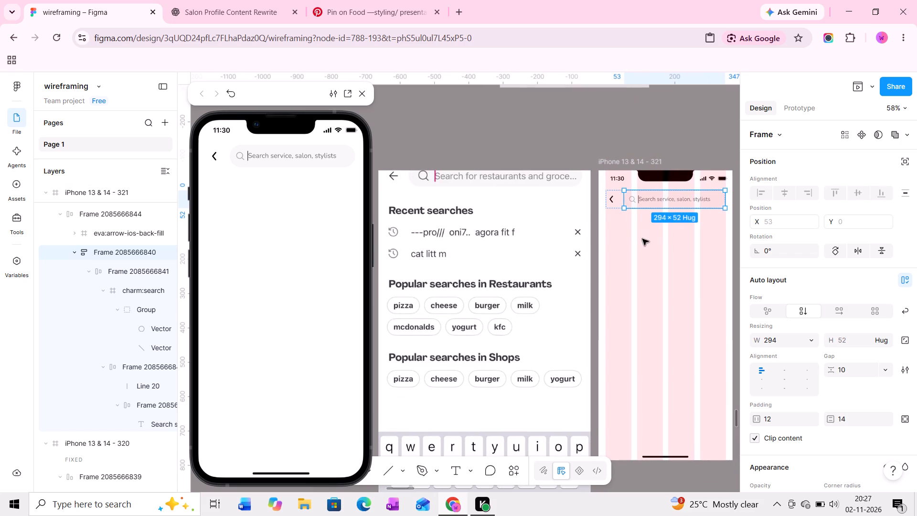
# Add the text "Recent searches" below the header row of the iPhone 13 & 14 - 321 frame, near its left margin.
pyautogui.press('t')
pyautogui.click(609, 236)
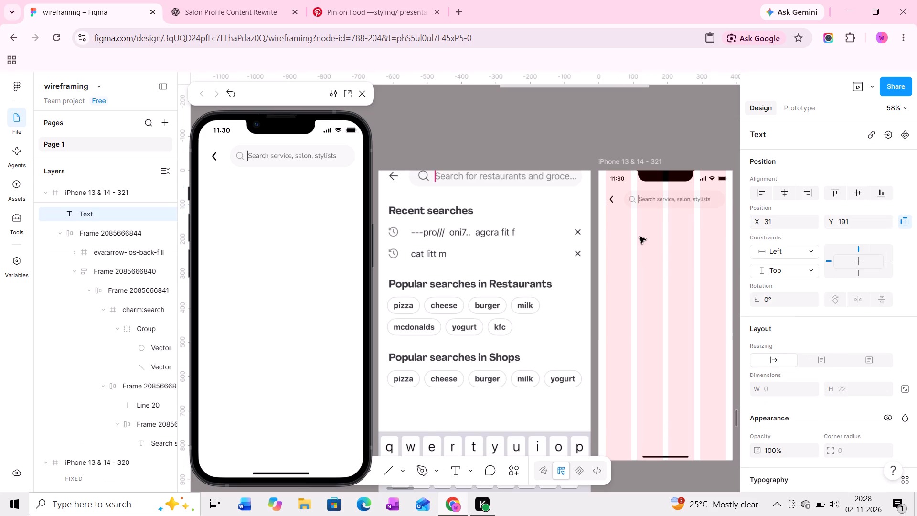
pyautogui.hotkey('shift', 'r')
pyautogui.keyDown('ctrl'); pyautogui.scroll(3, 618, 248); pyautogui.keyUp('ctrl')
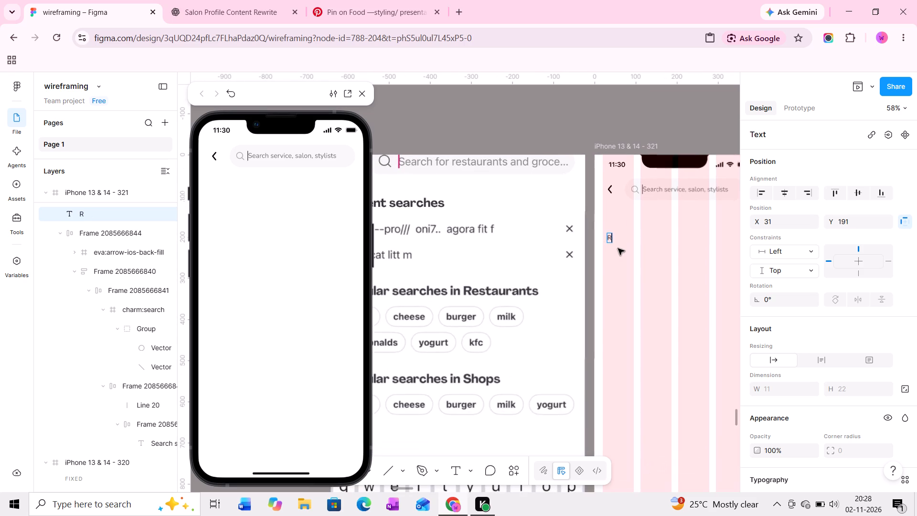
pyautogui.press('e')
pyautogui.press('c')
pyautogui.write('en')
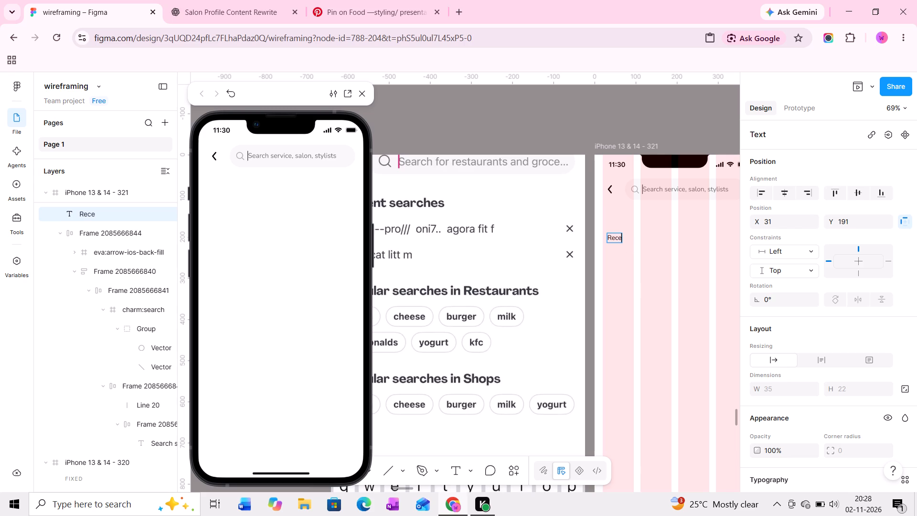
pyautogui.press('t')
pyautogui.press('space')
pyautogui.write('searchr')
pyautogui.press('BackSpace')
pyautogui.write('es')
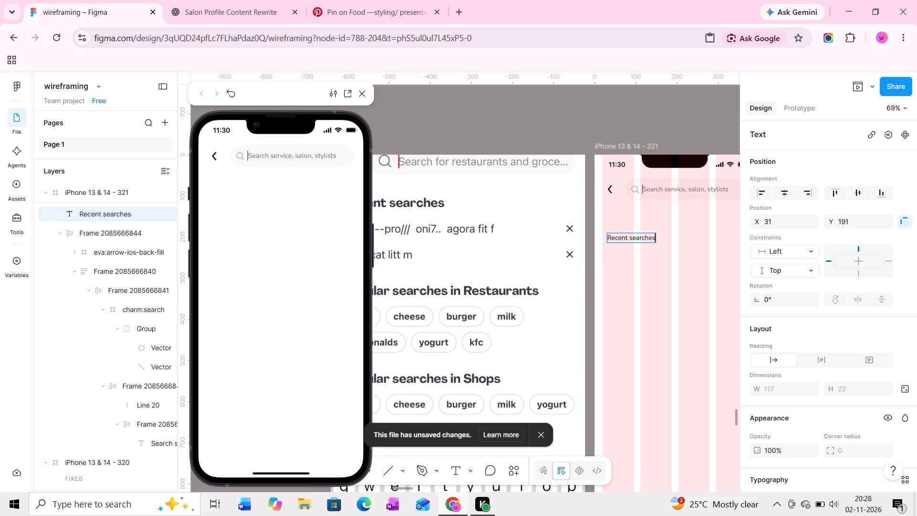
# Switch to the Windows network list and connect to the Zuzuzuzuzu Wi-Fi network.
pyautogui.click(781, 505)
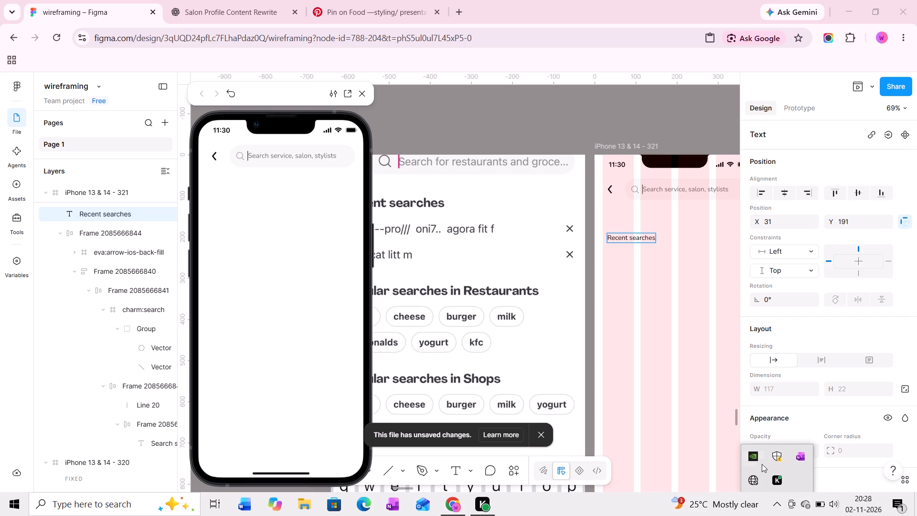
pyautogui.click(756, 486)
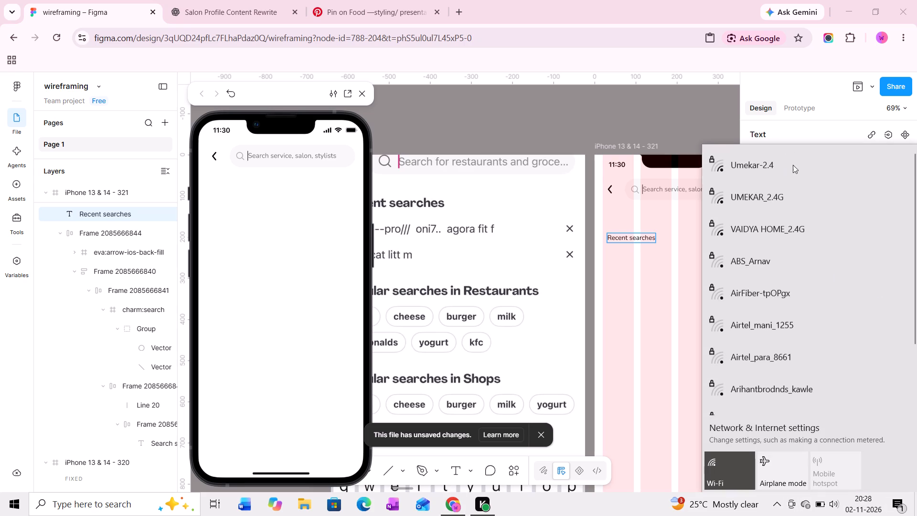
pyautogui.click(815, 164)
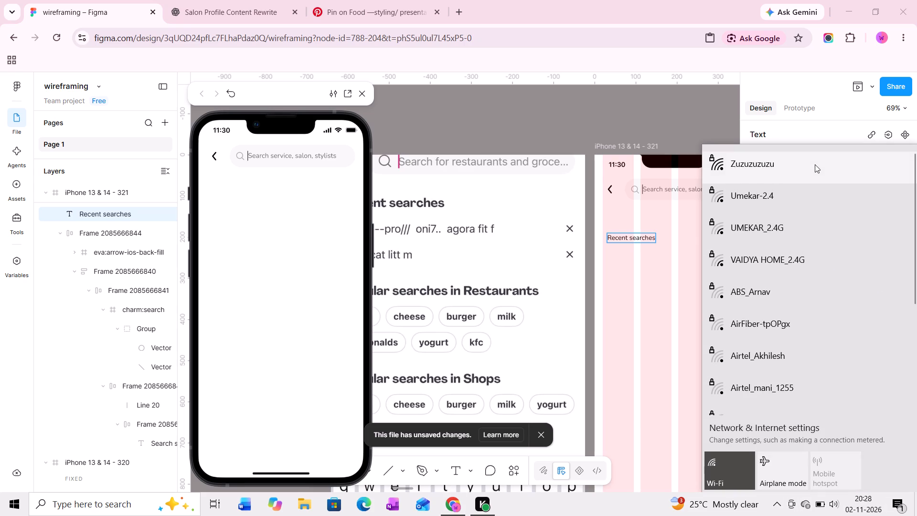
pyautogui.click(870, 224)
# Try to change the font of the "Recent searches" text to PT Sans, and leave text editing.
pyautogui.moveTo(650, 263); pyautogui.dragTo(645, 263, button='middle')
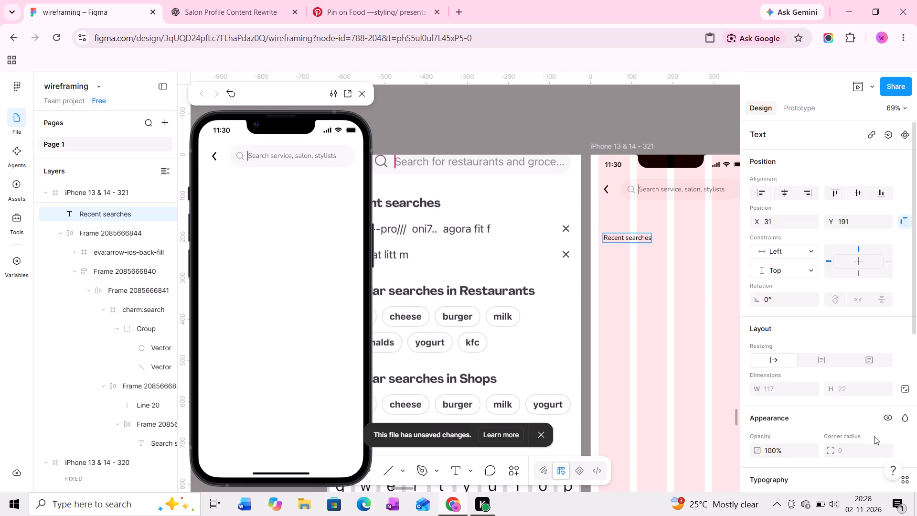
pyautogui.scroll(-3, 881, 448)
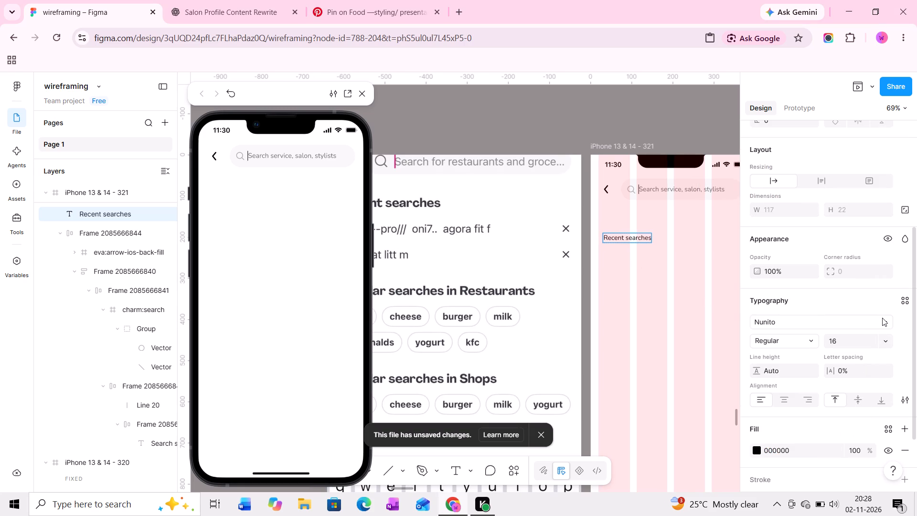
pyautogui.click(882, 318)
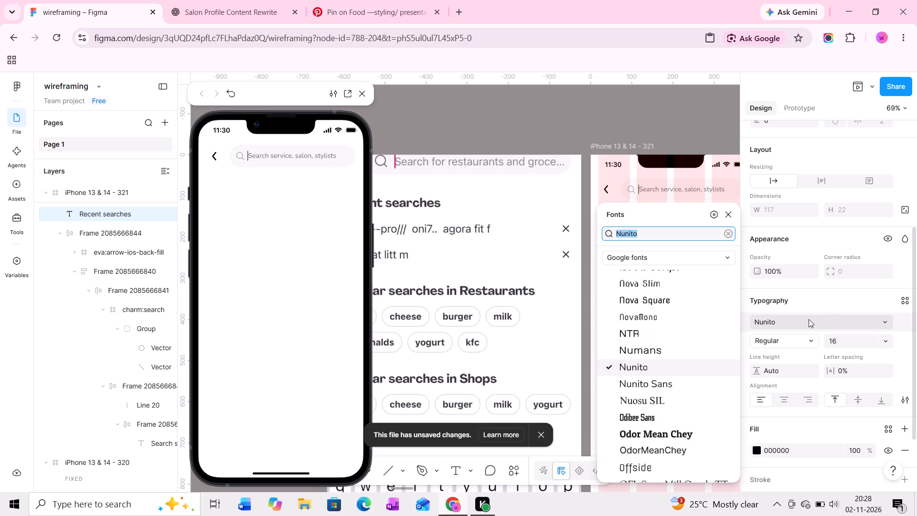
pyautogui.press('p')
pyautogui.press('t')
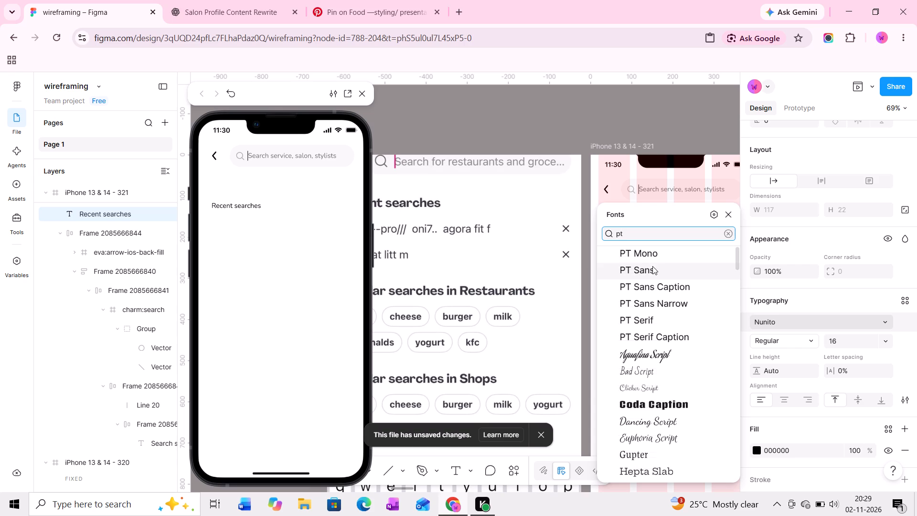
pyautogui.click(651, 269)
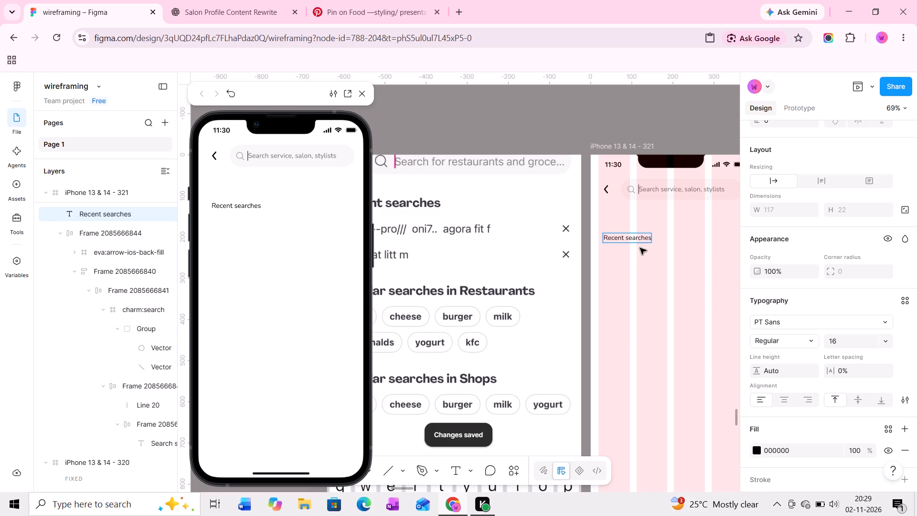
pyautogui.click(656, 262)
# Style the "Recent searches" heading in PT Sans Bold at size 20.
pyautogui.click(806, 341)
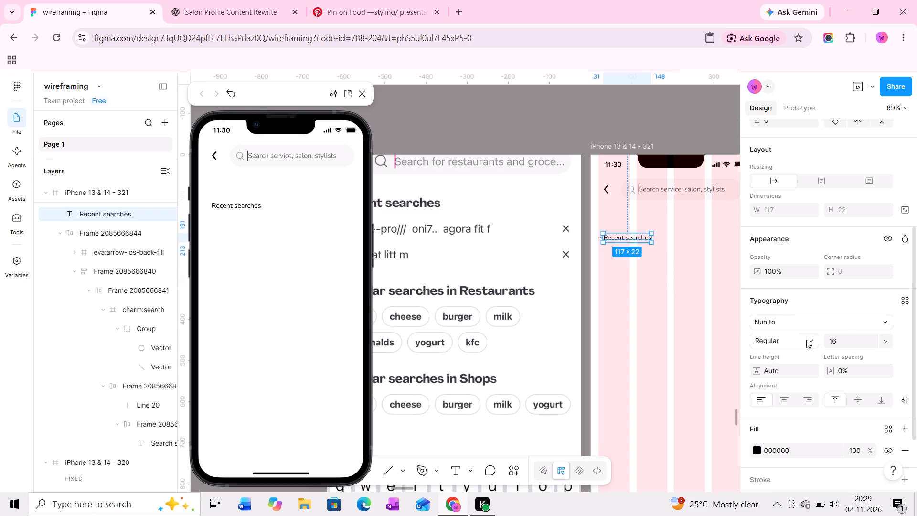
pyautogui.click(785, 381)
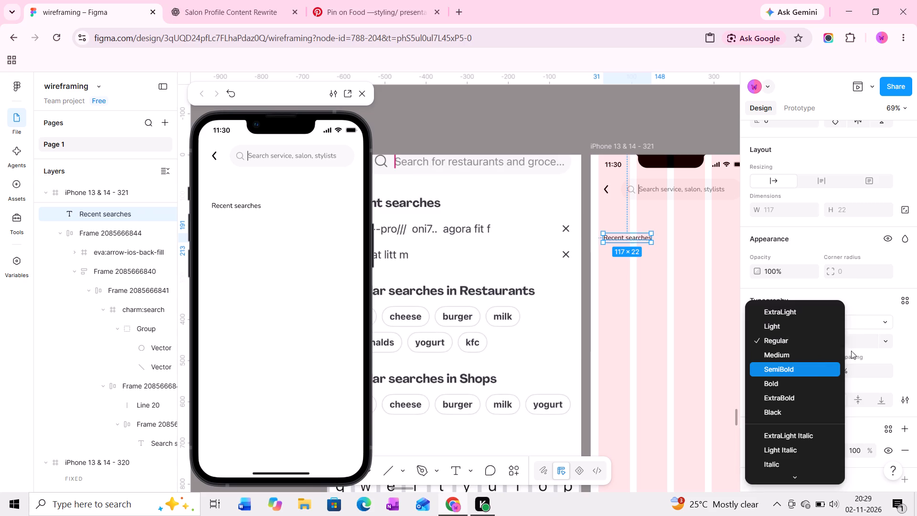
pyautogui.click(782, 317)
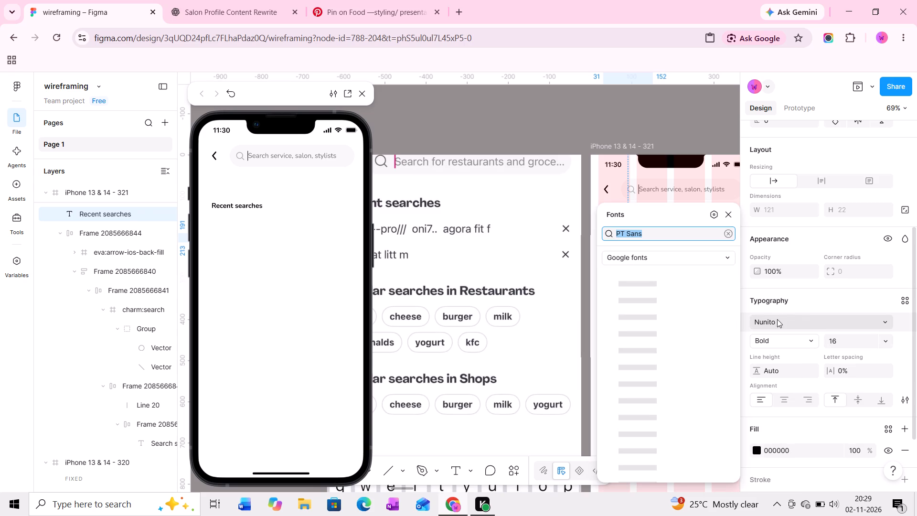
pyautogui.write('pt')
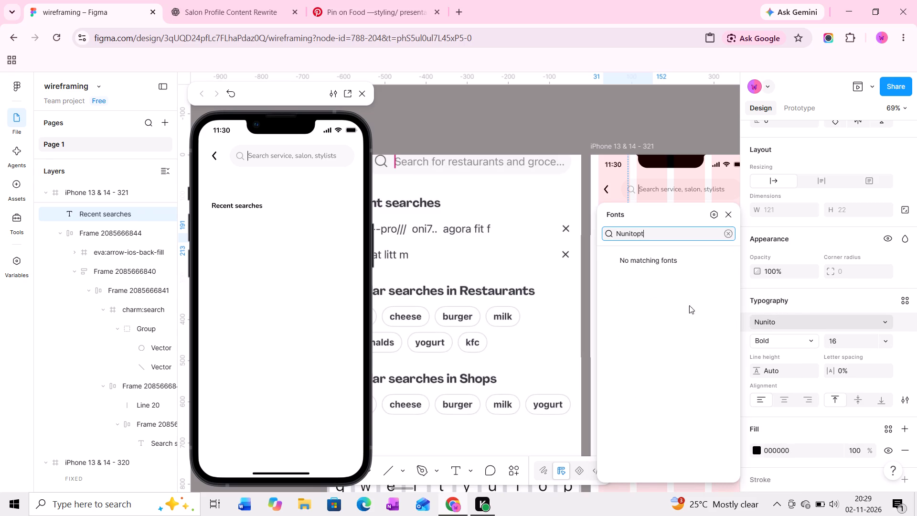
pyautogui.press('BackSpace')
pyautogui.press('BackSpace')
pyautogui.press('BackSpace')
pyautogui.press('BackSpace')
pyautogui.press('BackSpace')
pyautogui.press('BackSpace')
pyautogui.press('BackSpace')
pyautogui.press('BackSpace')
pyautogui.press('BackSpace')
pyautogui.press('BackSpace')
pyautogui.press('BackSpace')
pyautogui.press('BackSpace')
pyautogui.press('BackSpace')
pyautogui.press('BackSpace')
pyautogui.press('BackSpace')
pyautogui.press('BackSpace')
pyautogui.press('BackSpace')
pyautogui.press('BackSpace')
pyautogui.press('BackSpace')
pyautogui.press('BackSpace')
pyautogui.write('pt')
pyautogui.click(645, 268)
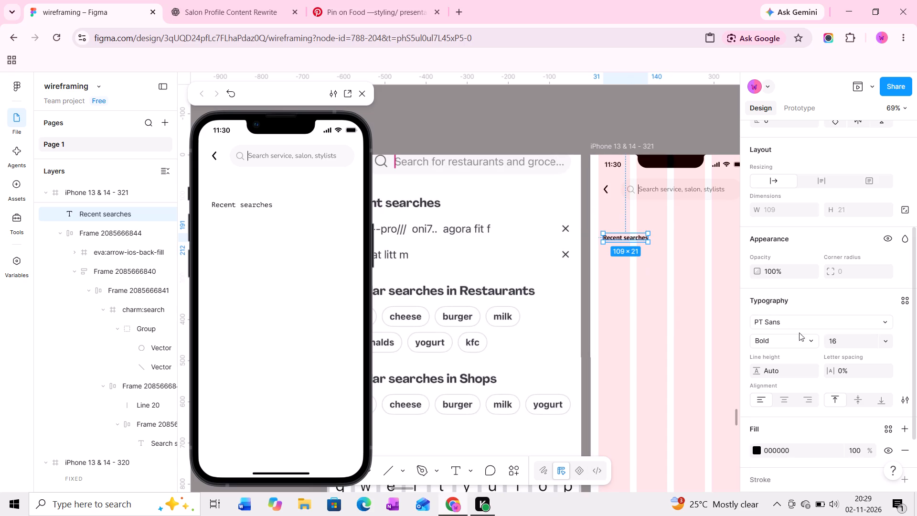
pyautogui.click(885, 344)
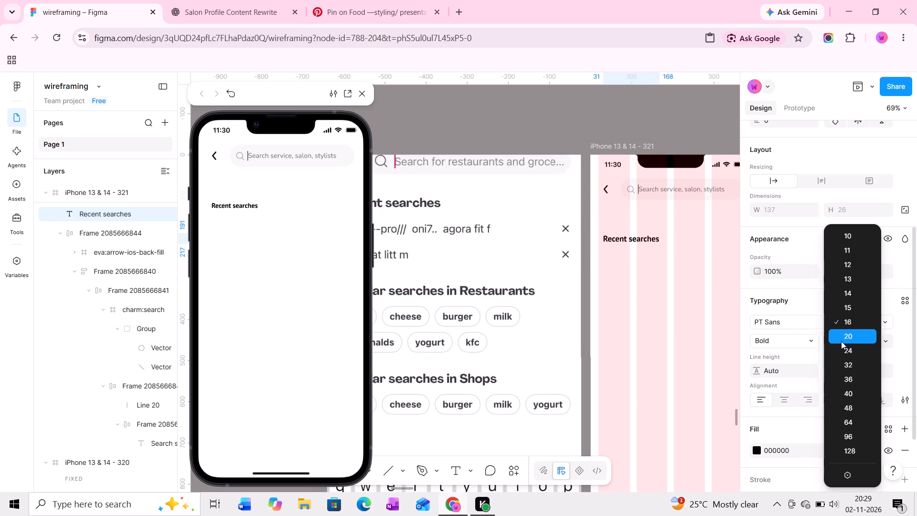
pyautogui.click(841, 341)
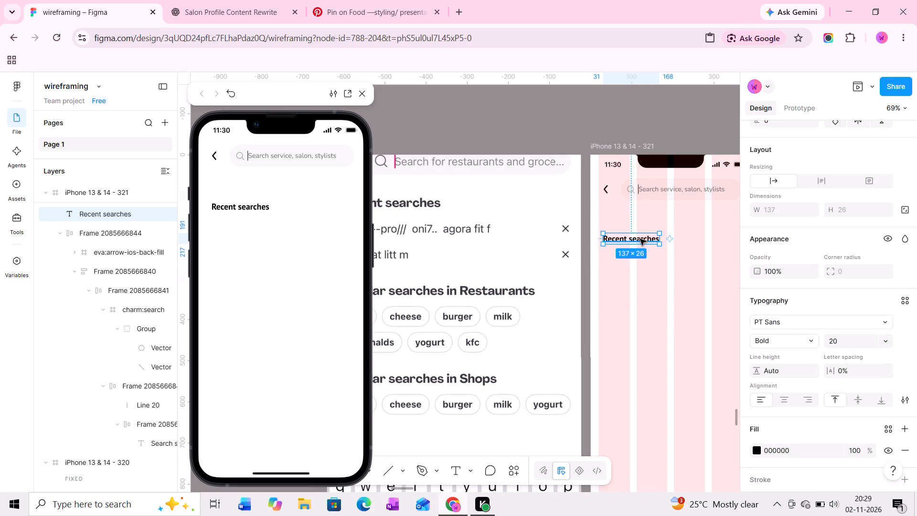
# Move the "Recent searches" heading closer beneath the search bar, to about X 22, Y 168, near the first column's edge.
pyautogui.moveTo(640, 239); pyautogui.dragTo(638, 229)
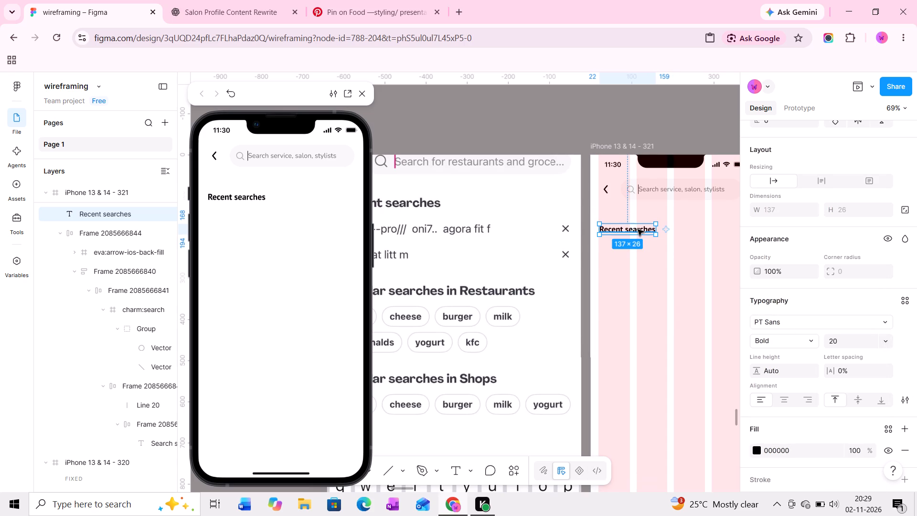
# Move the "Recent searches" heading up closer to the search bar, to about X 21, Y 150.
pyautogui.keyDown('ctrl'); pyautogui.scroll(3, 634, 228); pyautogui.keyUp('ctrl')
pyautogui.moveTo(634, 228); pyautogui.dragTo(633, 219)
pyautogui.keyDown('ctrl'); pyautogui.scroll(-3, 633, 219); pyautogui.keyUp('ctrl')
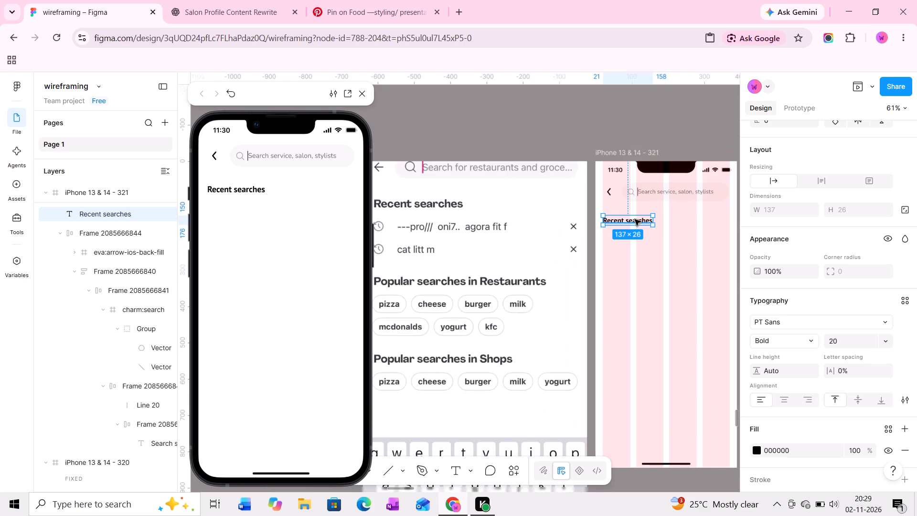
# Duplicate the "Recent searches" heading as an indented entry beneath it, at about X 49, Y 215.
pyautogui.moveTo(635, 219); pyautogui.dragTo(651, 218, button='middle')
pyautogui.keyDown('ctrl'); pyautogui.scroll(-1, 651, 218); pyautogui.keyUp('ctrl')
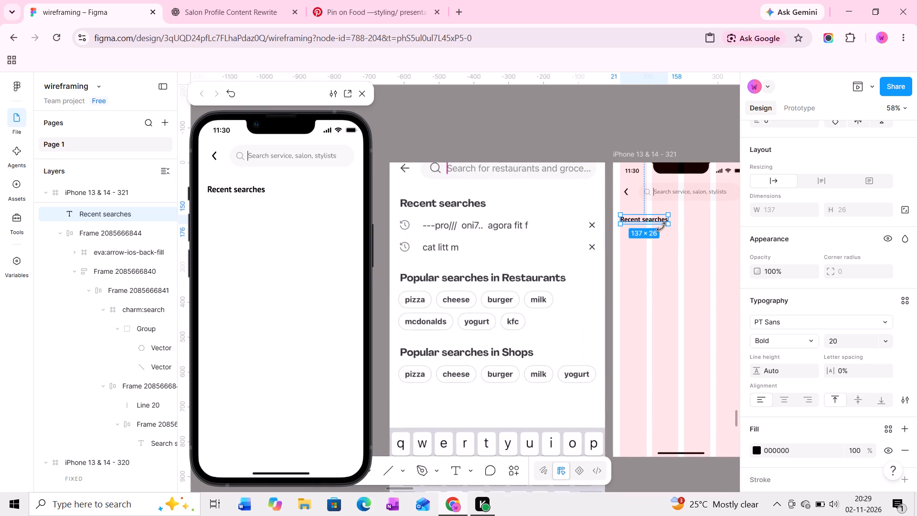
pyautogui.keyDown('alt'); pyautogui.moveTo(656, 223); pyautogui.dragTo(665, 246); pyautogui.keyUp('alt')
pyautogui.keyDown('alt'); pyautogui.moveTo(665, 246); pyautogui.dragTo(665, 246); pyautogui.keyUp('alt')
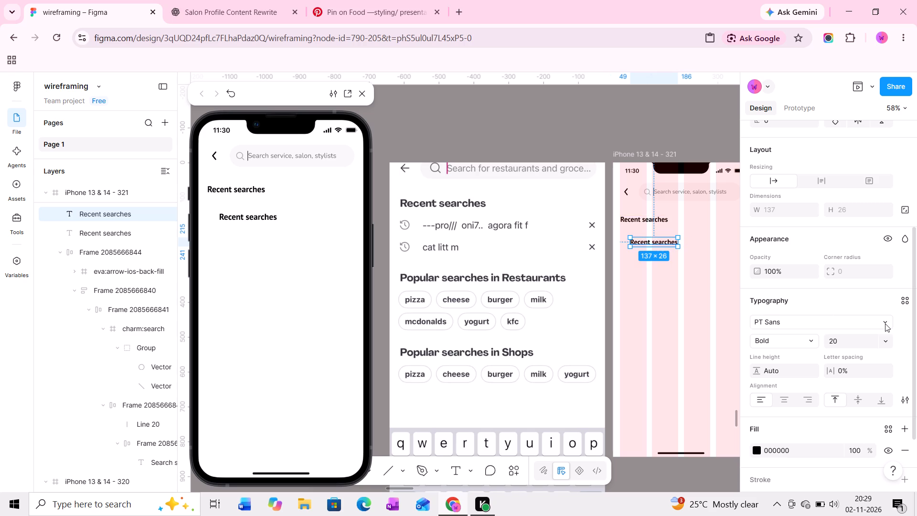
# Set the duplicated "Recent searches" entry's font to Nunito Regular.
pyautogui.click(885, 323)
pyautogui.write('nun')
pyautogui.click(633, 252)
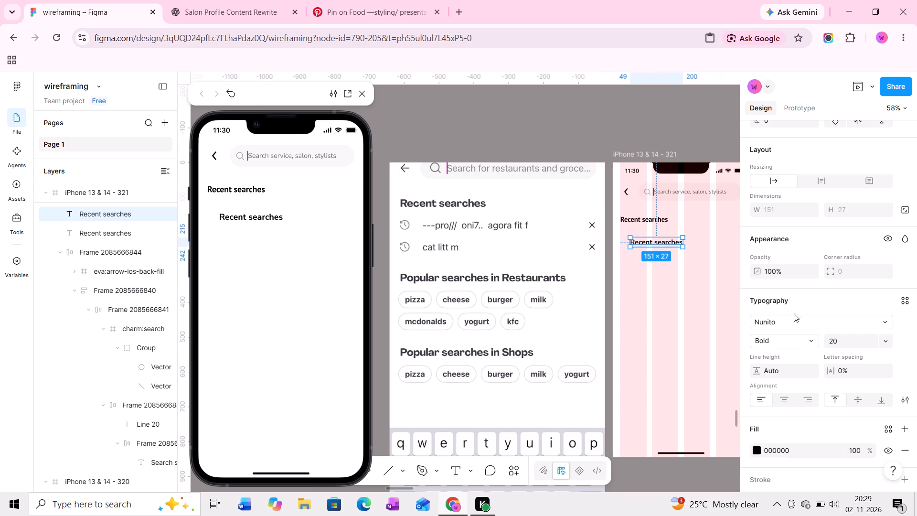
pyautogui.click(812, 340)
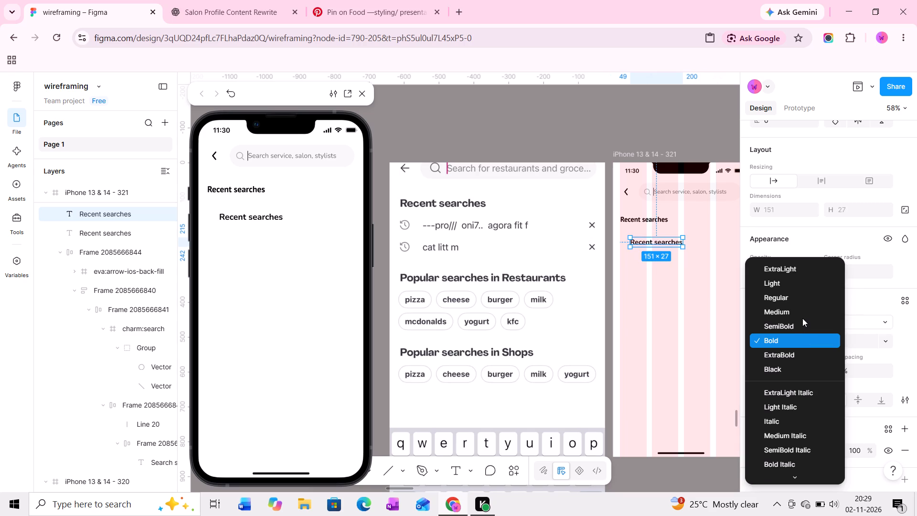
pyautogui.click(803, 298)
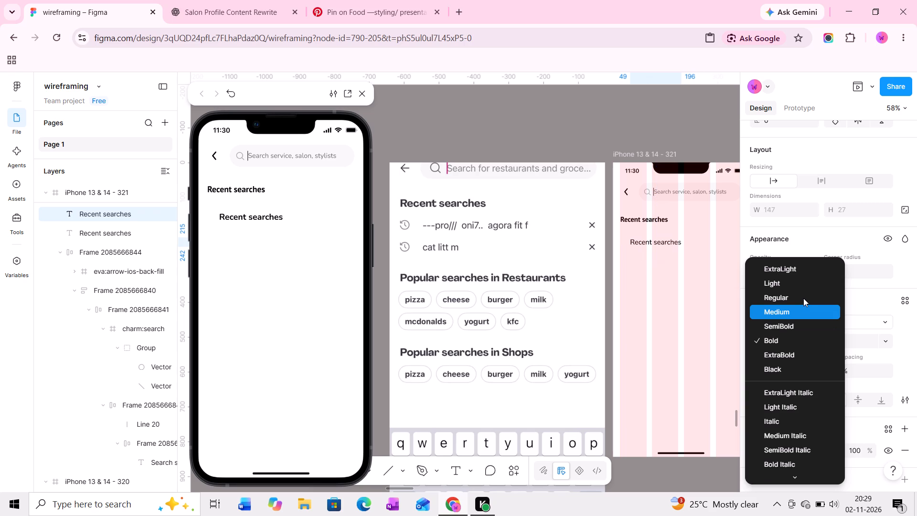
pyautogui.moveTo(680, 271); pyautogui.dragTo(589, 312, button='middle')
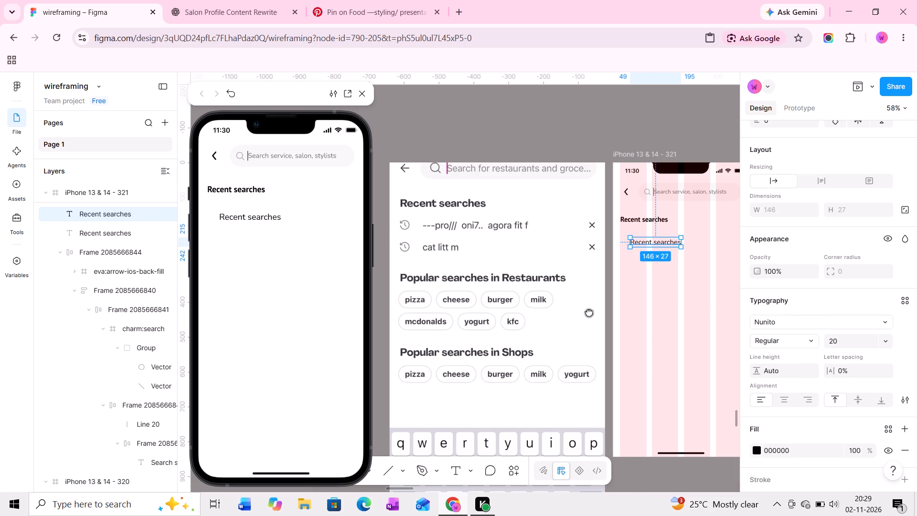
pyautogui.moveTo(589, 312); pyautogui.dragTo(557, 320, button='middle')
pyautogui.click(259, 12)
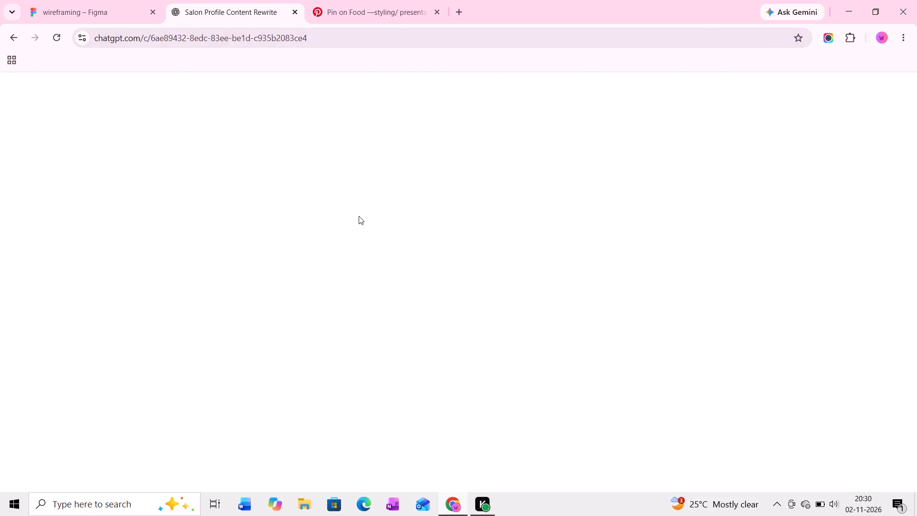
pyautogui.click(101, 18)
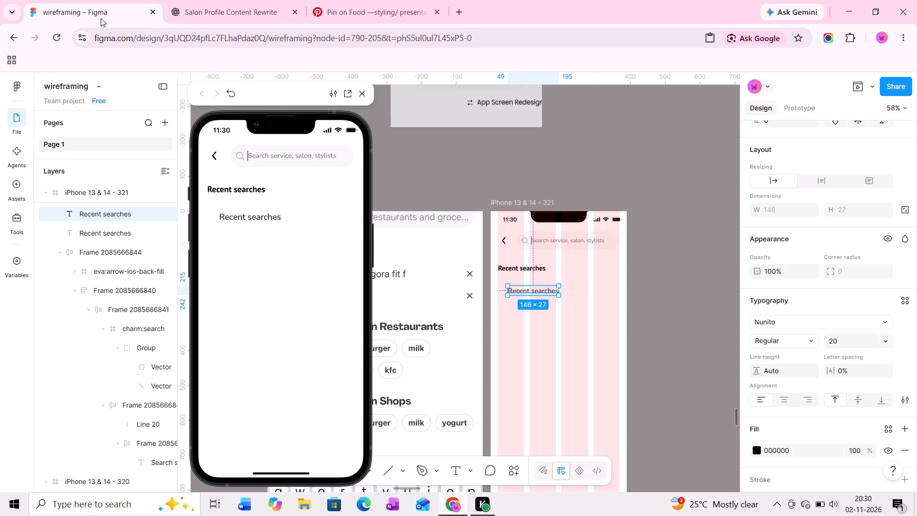
# Move the Nunito "Recent searches" entry closer beneath the heading and slightly further inward, and duplicate it with a gap of about 11 below.
pyautogui.keyDown('ctrl'); pyautogui.scroll(8, 504, 279); pyautogui.keyUp('ctrl')
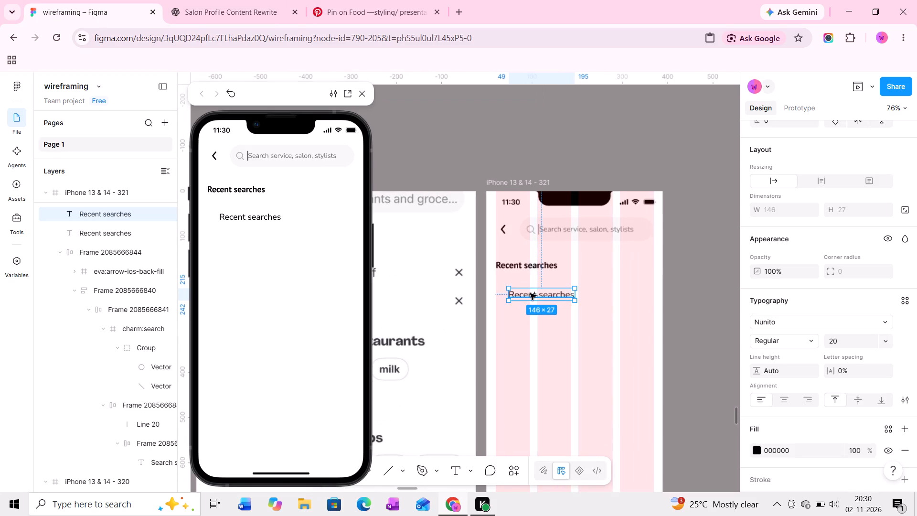
pyautogui.keyDown('ctrl'); pyautogui.scroll(5, 530, 293); pyautogui.keyUp('ctrl')
pyautogui.moveTo(530, 293); pyautogui.dragTo(533, 280)
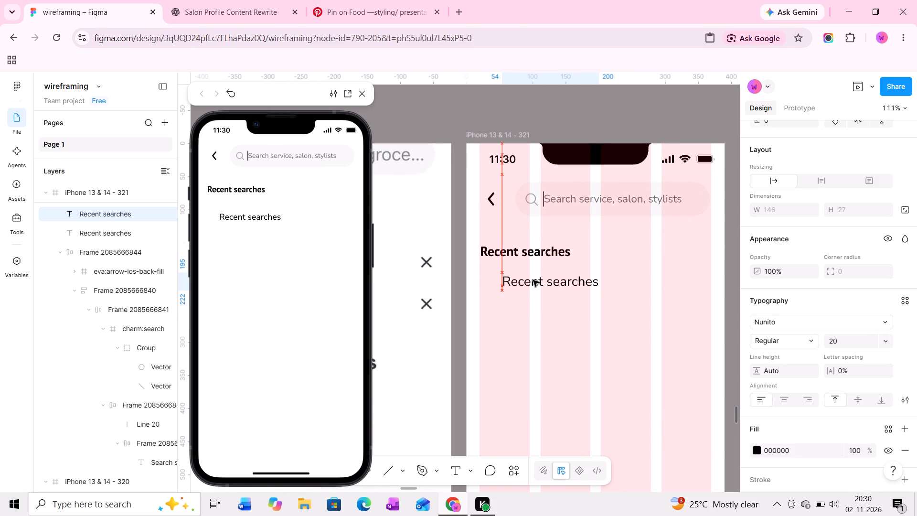
pyautogui.moveTo(533, 280); pyautogui.dragTo(540, 279)
pyautogui.keyDown('alt'); pyautogui.moveTo(540, 279); pyautogui.dragTo(542, 306); pyautogui.keyUp('alt')
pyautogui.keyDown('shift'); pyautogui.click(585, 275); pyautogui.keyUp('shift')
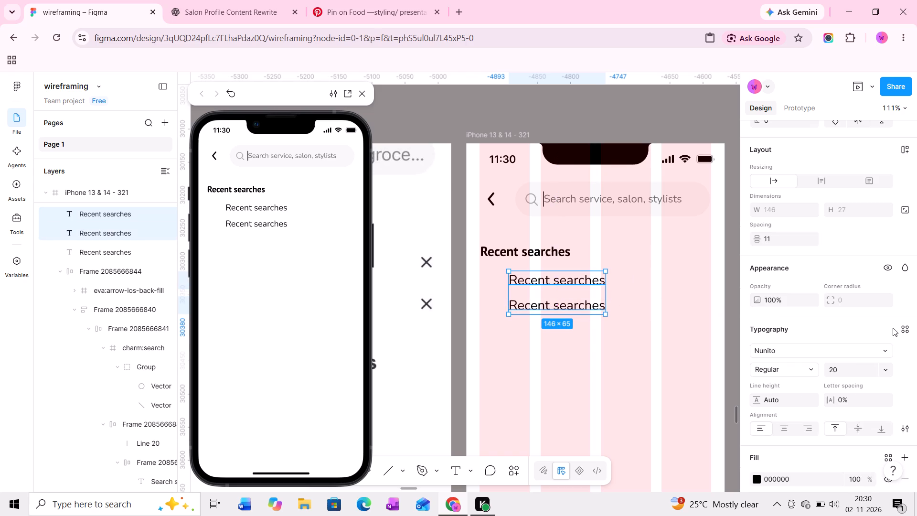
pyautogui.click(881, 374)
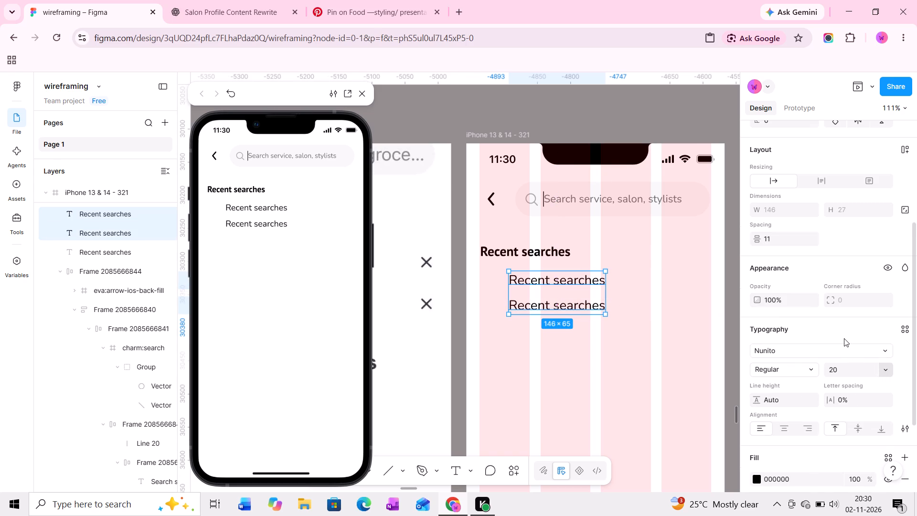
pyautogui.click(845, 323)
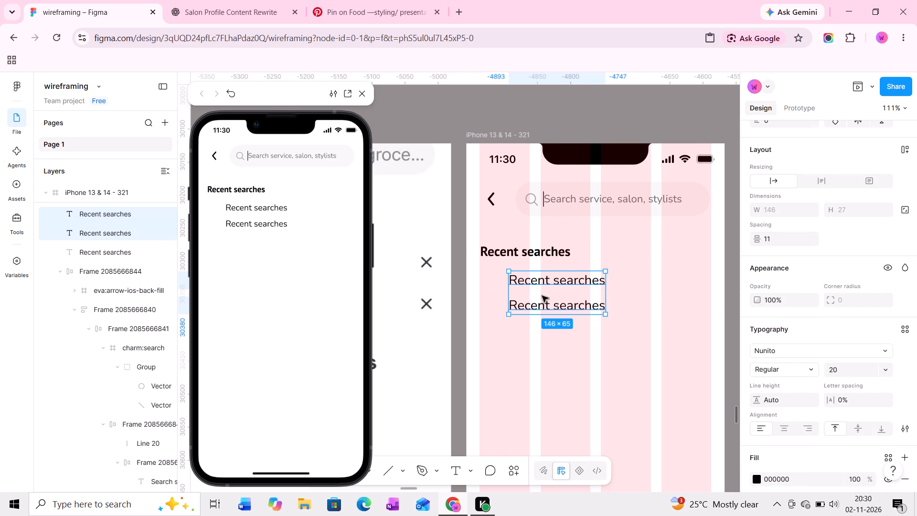
# Duplicate the bold "Recent searches" heading below the two entries, aligned with the original at about X 22, Y 313.
pyautogui.keyDown('ctrl'); pyautogui.scroll(-8, 547, 293); pyautogui.keyUp('ctrl')
pyautogui.moveTo(552, 295); pyautogui.dragTo(618, 266, button='middle')
pyautogui.click(592, 243)
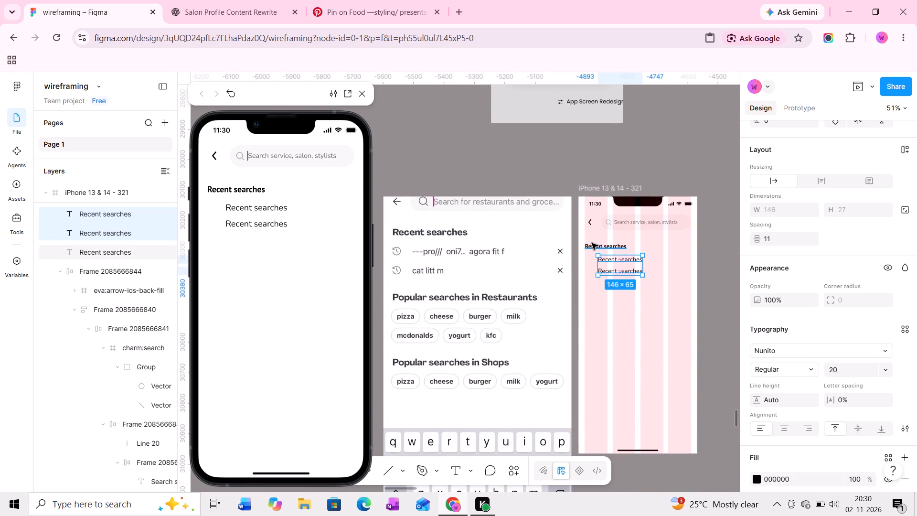
pyautogui.keyDown('alt'); pyautogui.moveTo(592, 243); pyautogui.dragTo(593, 298); pyautogui.keyUp('alt')
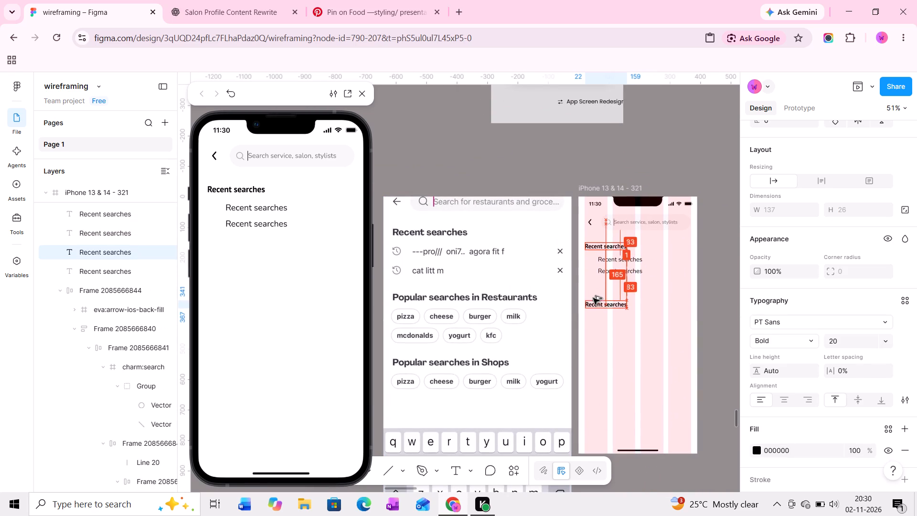
pyautogui.keyDown('alt'); pyautogui.moveTo(593, 298); pyautogui.dragTo(594, 292); pyautogui.keyUp('alt')
pyautogui.doubleClick(594, 292)
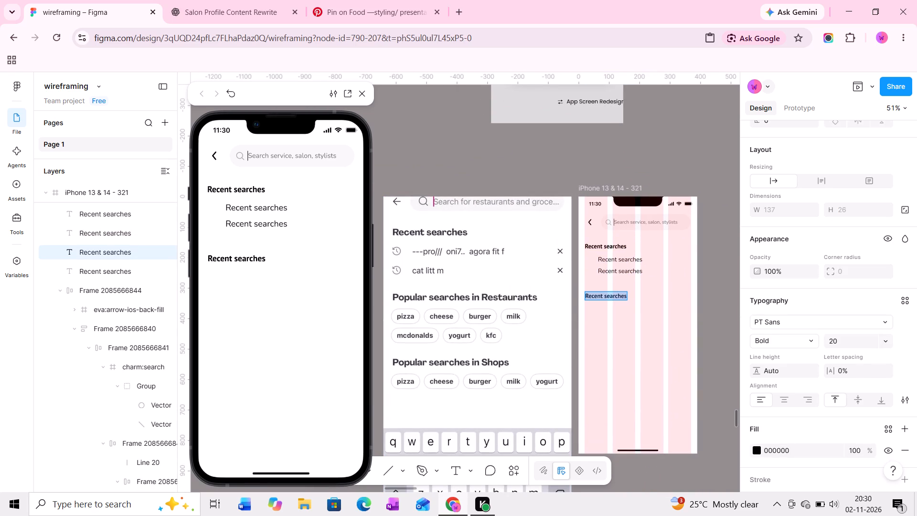
pyautogui.write('Popukl')
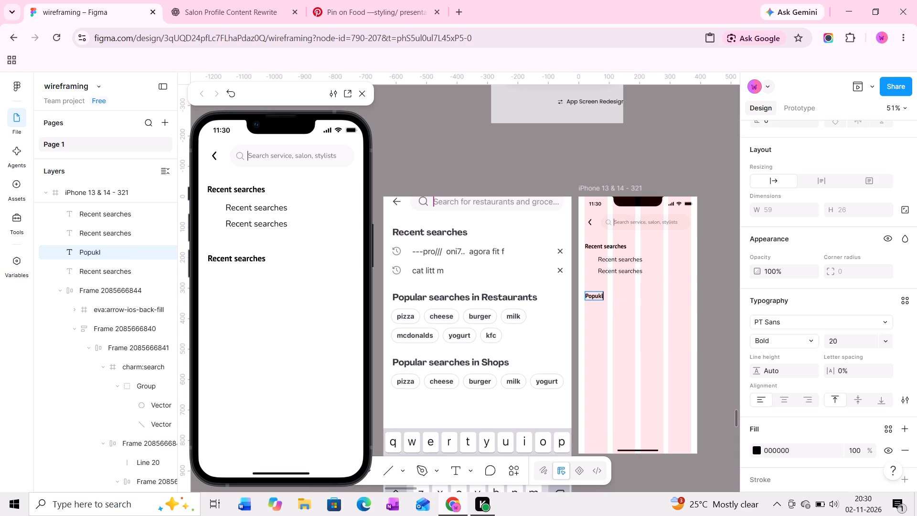
pyautogui.press('BackSpace')
pyautogui.press('BackSpace')
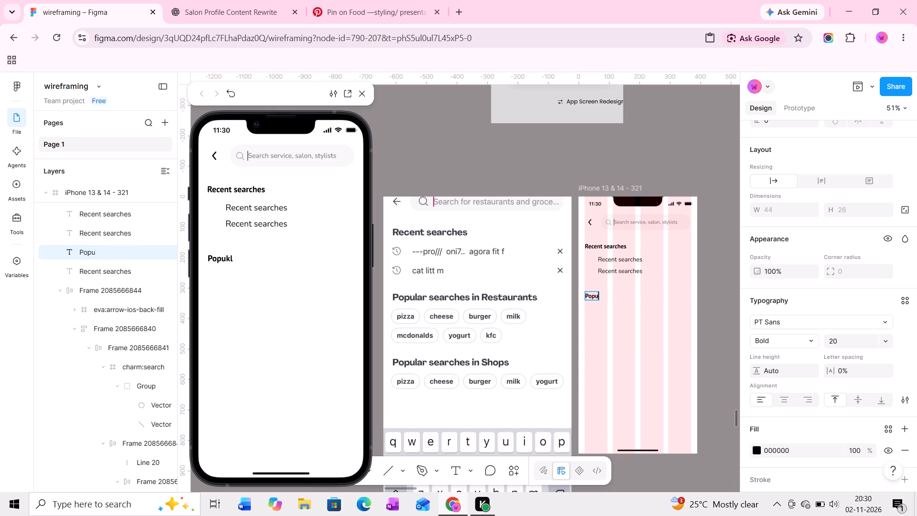
pyautogui.write('lay')
pyautogui.press('BackSpace')
pyautogui.write('r')
pyautogui.press('space')
pyautogui.write('searches')
pyautogui.press('space')
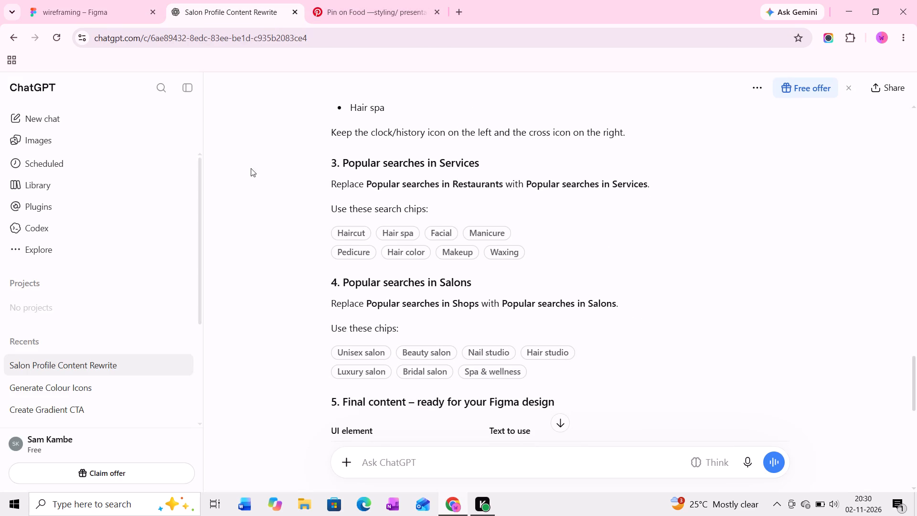
pyautogui.click(95, 4)
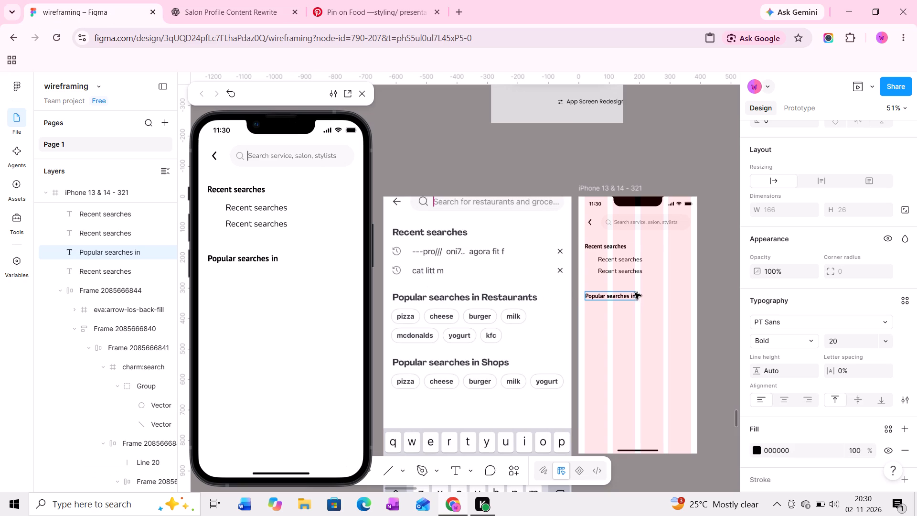
pyautogui.hotkey('shift', 's')
pyautogui.write('er')
pyautogui.write('vices')
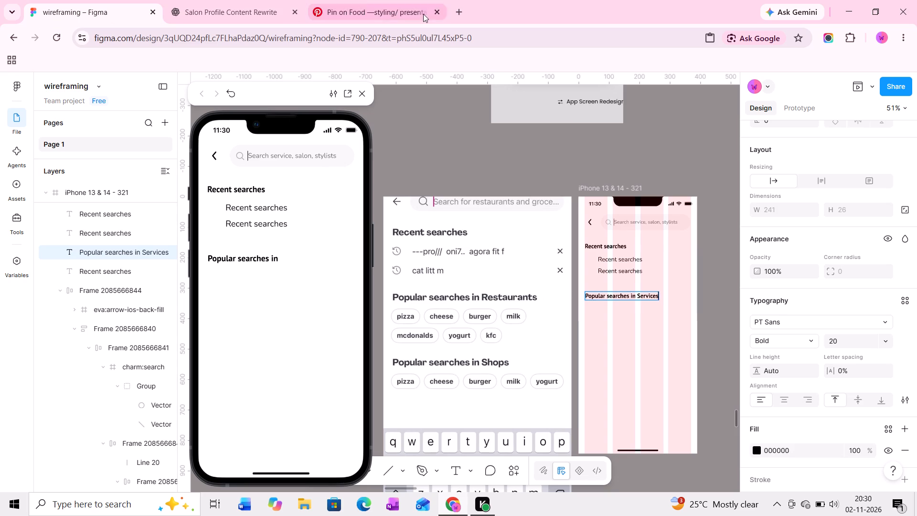
pyautogui.click(598, 322)
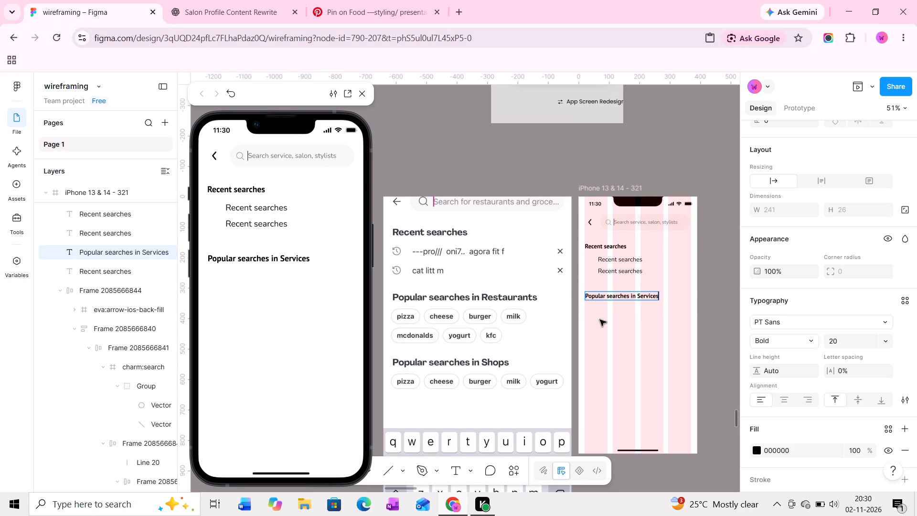
# Compare the reference's popular searches sections with the area around the "Popular searches in Services" heading.
pyautogui.keyDown('ctrl'); pyautogui.scroll(6, 628, 295); pyautogui.keyUp('ctrl')
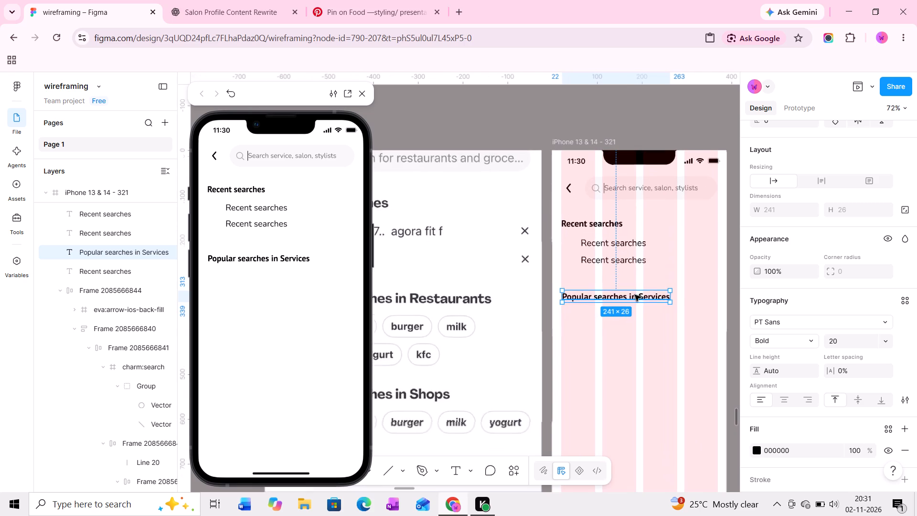
pyautogui.moveTo(635, 295); pyautogui.dragTo(614, 296, button='middle')
pyautogui.keyDown('ctrl'); pyautogui.scroll(1, 608, 299); pyautogui.keyUp('ctrl')
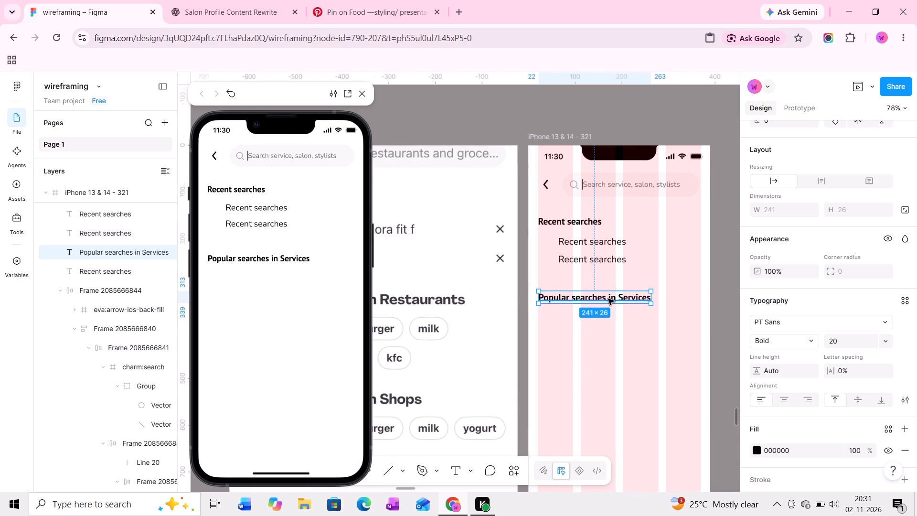
pyautogui.moveTo(608, 299); pyautogui.dragTo(645, 291, button='middle')
pyautogui.keyDown('ctrl'); pyautogui.scroll(-3, 640, 289); pyautogui.keyUp('ctrl')
pyautogui.moveTo(632, 288); pyautogui.dragTo(649, 276, button='middle')
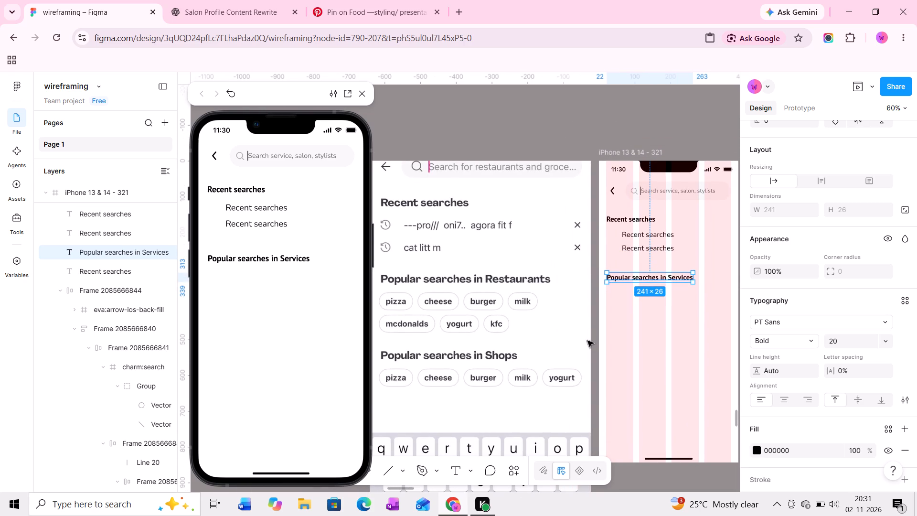
pyautogui.keyDown('ctrl'); pyautogui.scroll(8, 620, 301); pyautogui.keyUp('ctrl')
pyautogui.moveTo(627, 313); pyautogui.dragTo(531, 263, button='middle')
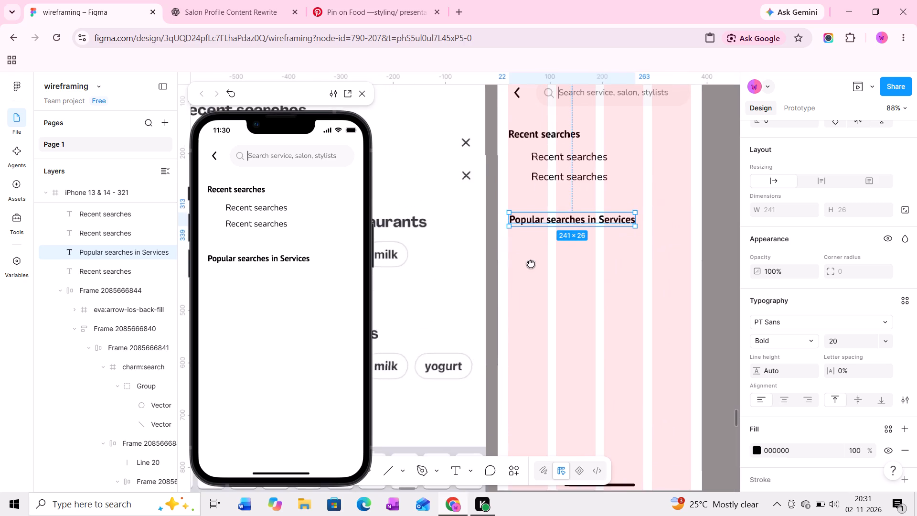
# Add a "Hair Spa" text label below the "Popular searches in Services" heading.
pyautogui.press('f')
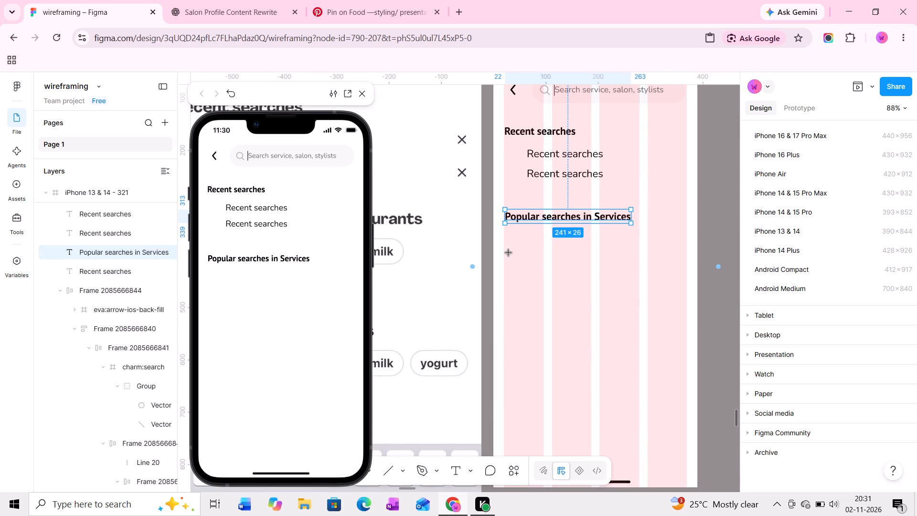
pyautogui.press('t')
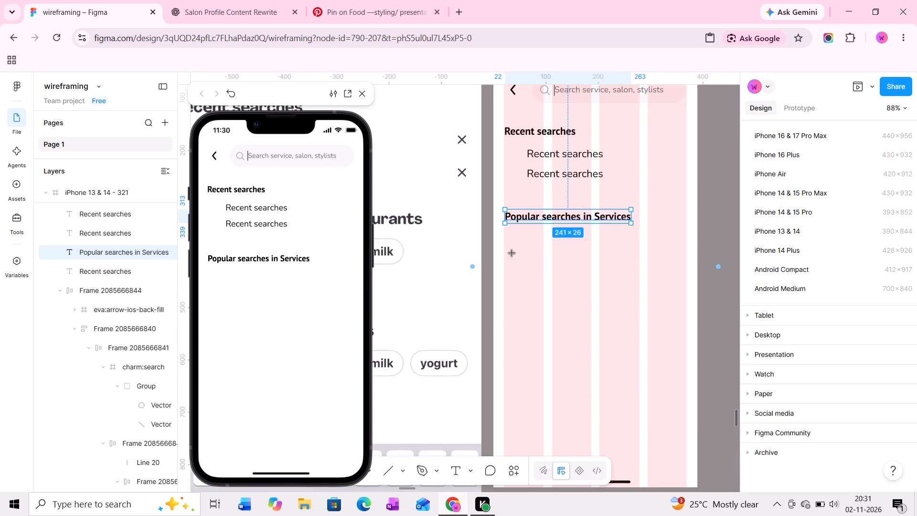
pyautogui.click(514, 251)
pyautogui.middleClick(538, 262)
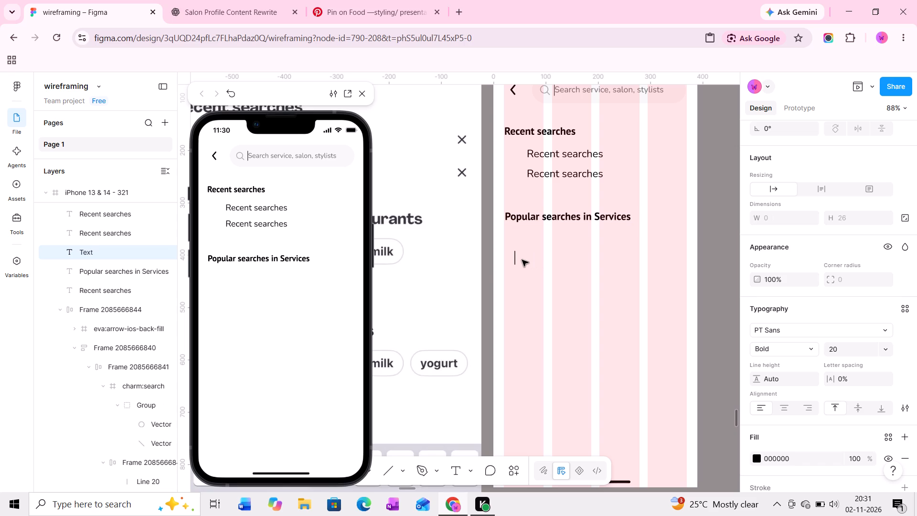
pyautogui.write('Hair')
pyautogui.press('space')
pyautogui.write('Spa')
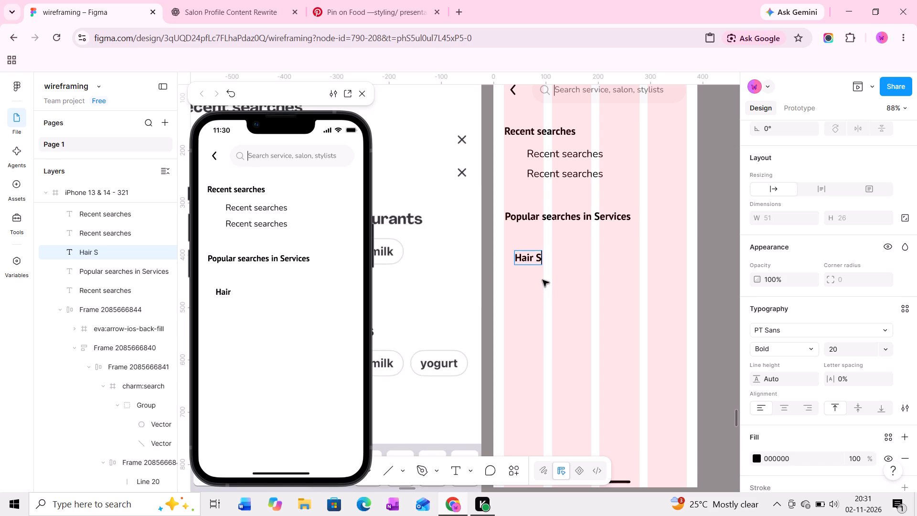
pyautogui.click(543, 280)
# Change the "Hair Spa" label's font to Nunito and wrap it in a horizontal auto layout frame with 10 padding.
pyautogui.click(886, 328)
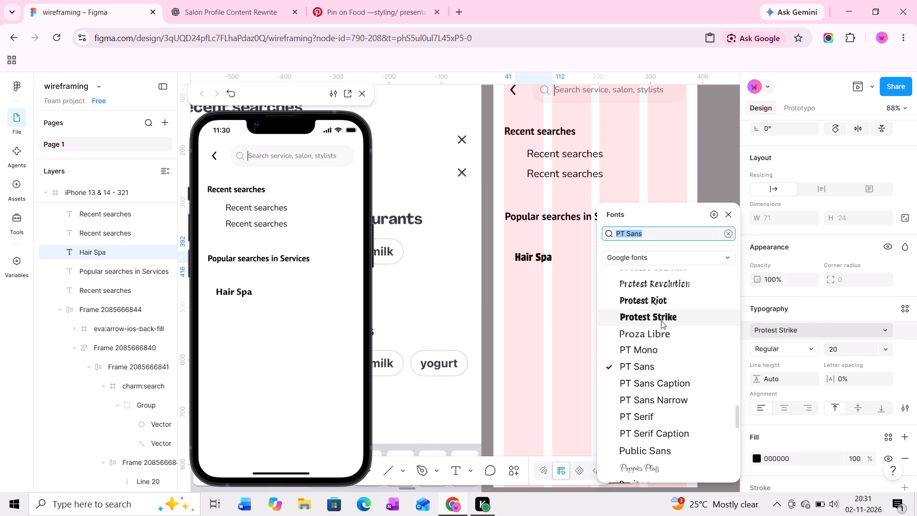
pyautogui.write('nun')
pyautogui.click(641, 255)
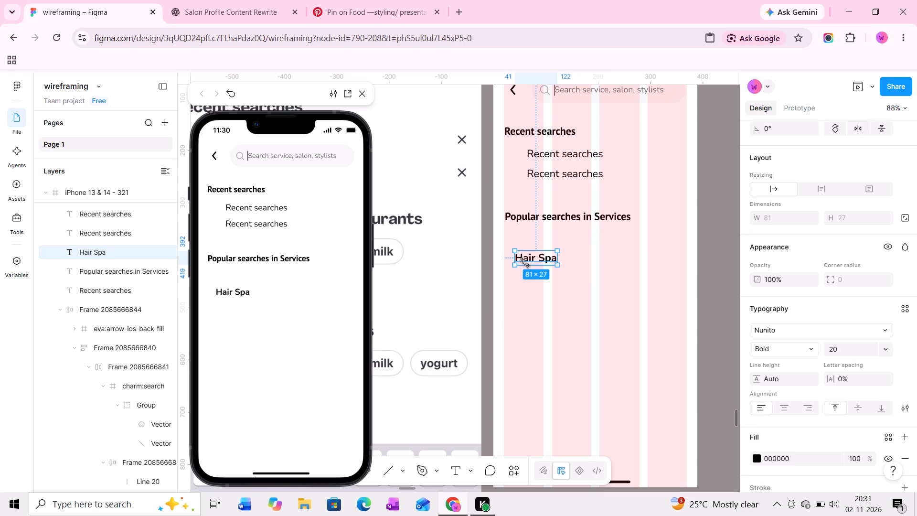
pyautogui.scroll(1, 556, 263)
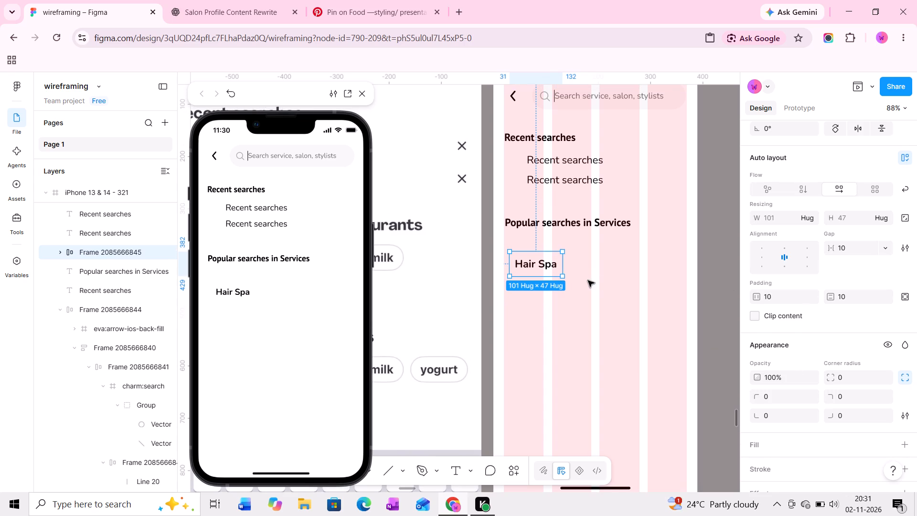
# Set the "Hair Spa" label's font size to 16.
pyautogui.keyDown('ctrl'); pyautogui.click(544, 268); pyautogui.keyUp('ctrl')
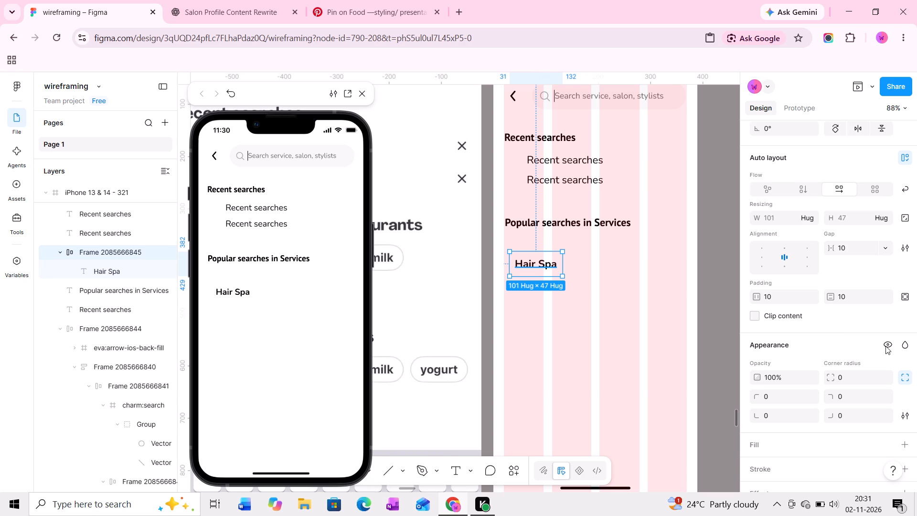
pyautogui.keyDown('ctrl'); pyautogui.scroll(15, 532, 256); pyautogui.keyUp('ctrl')
pyautogui.moveTo(534, 273); pyautogui.dragTo(535, 286, button='middle')
pyautogui.keyDown('ctrl'); pyautogui.scroll(7, 552, 271); pyautogui.keyUp('ctrl')
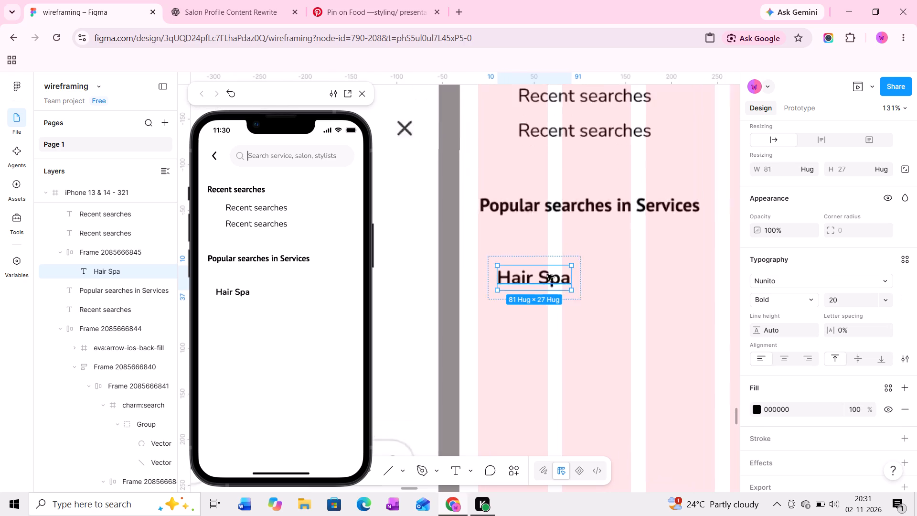
pyautogui.keyDown('ctrl'); pyautogui.scroll(2, 547, 274); pyautogui.keyUp('ctrl')
pyautogui.click(885, 304)
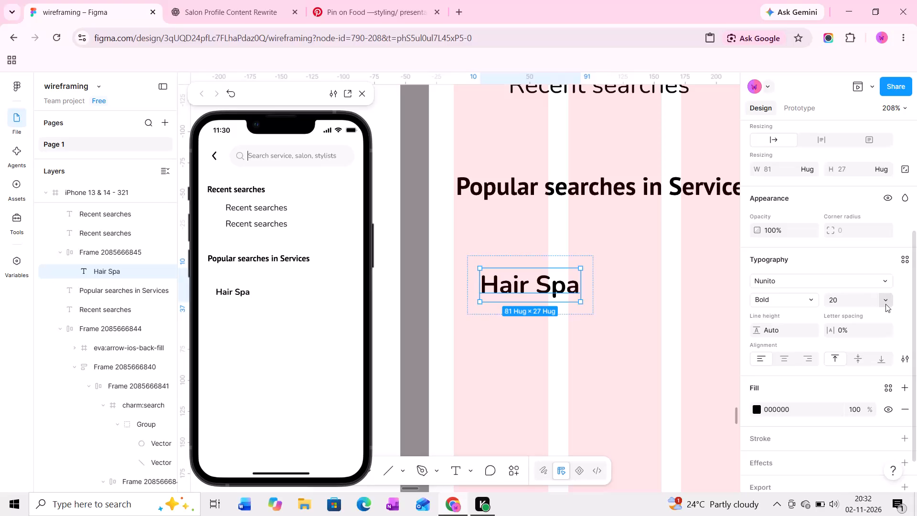
pyautogui.click(844, 286)
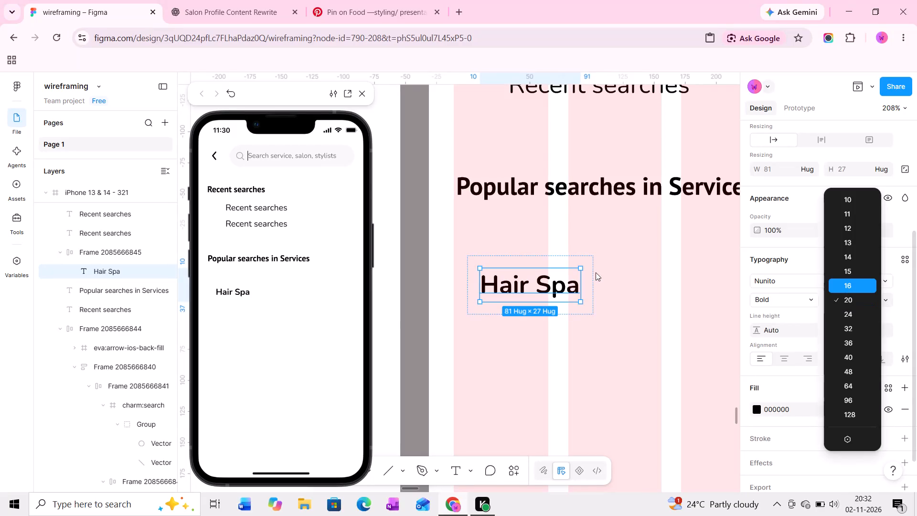
# Widen the auto layout frame around "Hair Spa" to about 95.
pyautogui.click(504, 259)
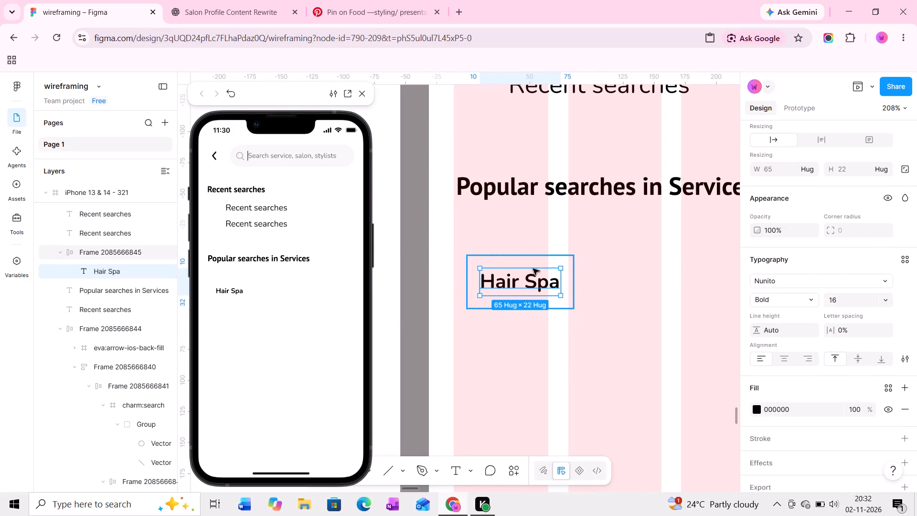
pyautogui.keyDown('ctrl'); pyautogui.scroll(4, 493, 279); pyautogui.keyUp('ctrl')
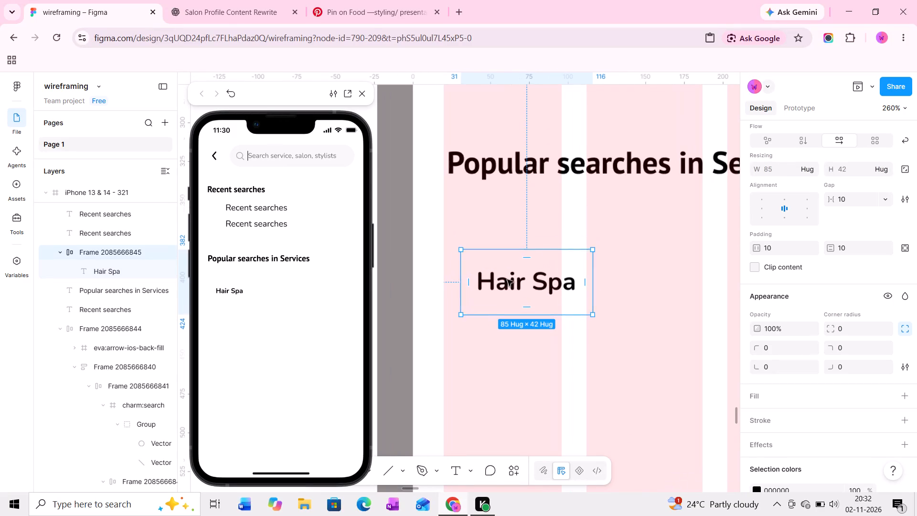
pyautogui.moveTo(592, 279); pyautogui.dragTo(603, 278)
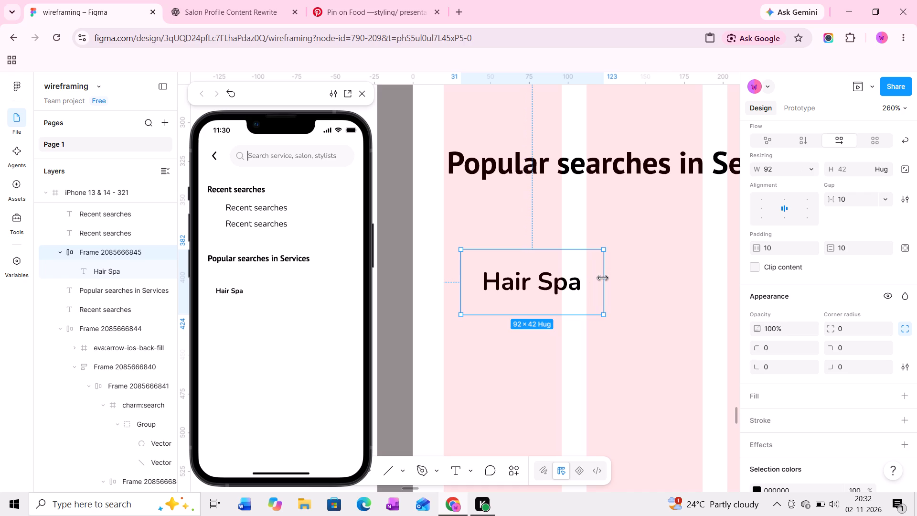
pyautogui.moveTo(603, 278); pyautogui.dragTo(607, 278)
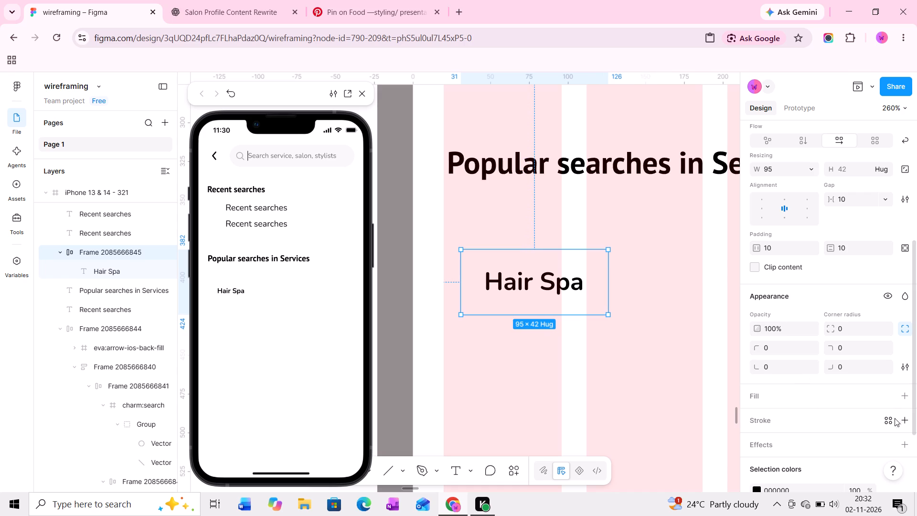
# Add a grey 9F9F9F inside stroke of weight 1 to the "Hair Spa" frame.
pyautogui.click(904, 419)
pyautogui.moveTo(611, 261); pyautogui.dragTo(609, 269)
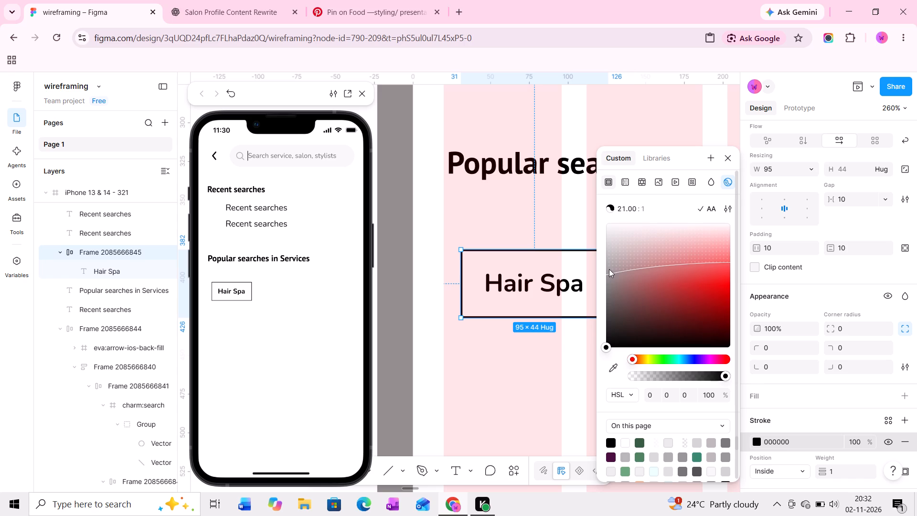
pyautogui.moveTo(609, 269); pyautogui.dragTo(606, 270)
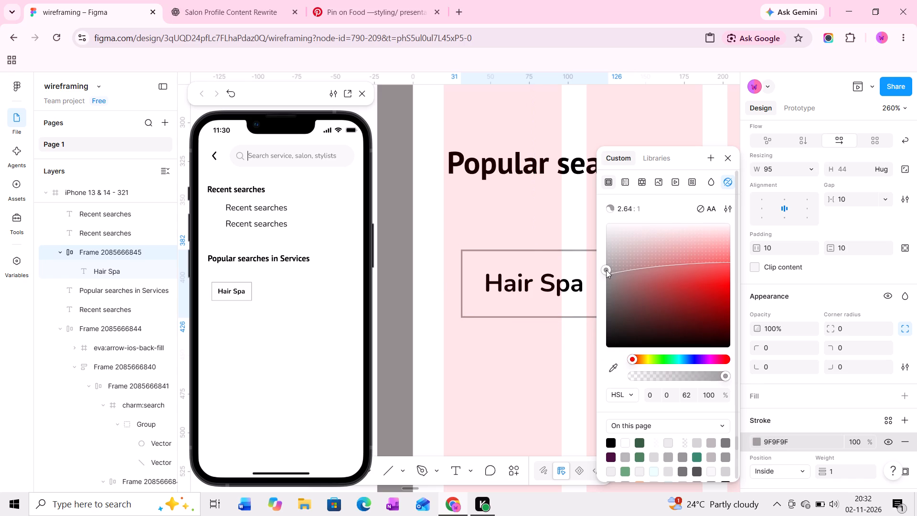
pyautogui.moveTo(606, 270); pyautogui.dragTo(605, 270)
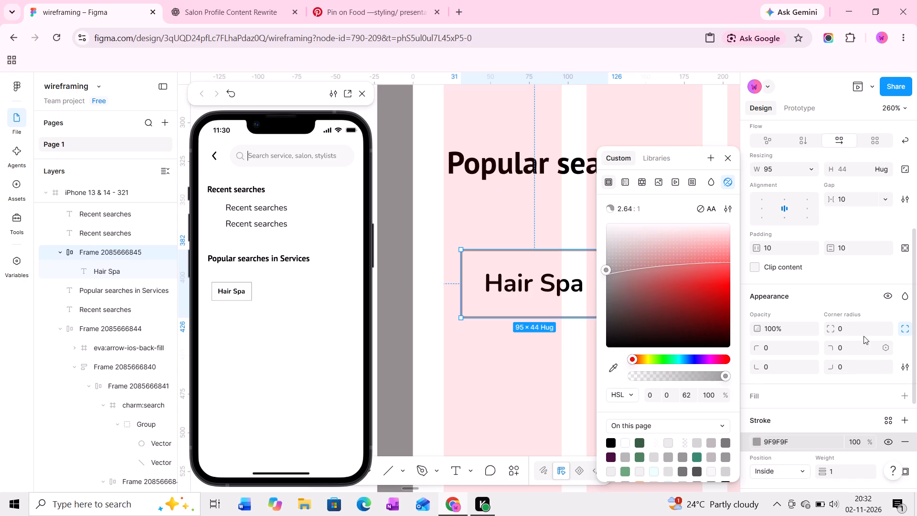
# Round the "Hair Spa" frame into a pill with corner radius 51 and 100% corner smoothing.
pyautogui.moveTo(829, 333); pyautogui.dragTo(478, 283)
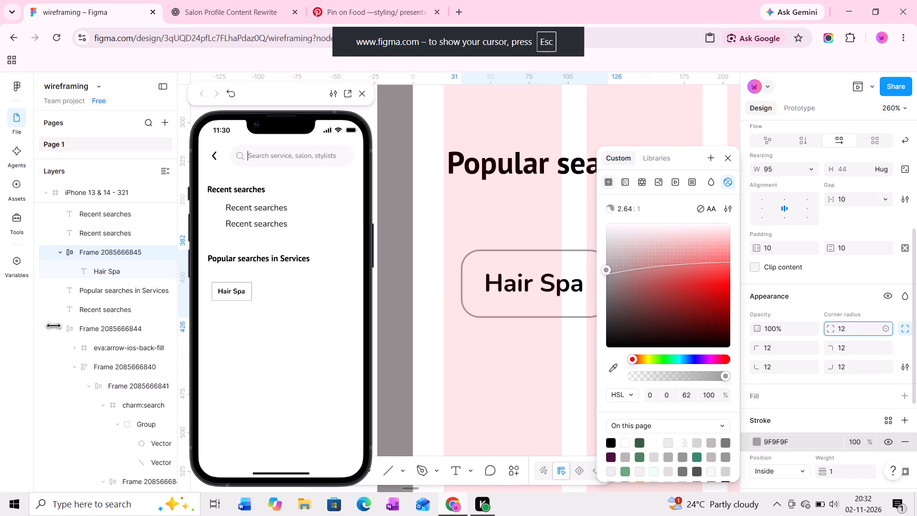
pyautogui.moveTo(478, 283); pyautogui.dragTo(600, 282)
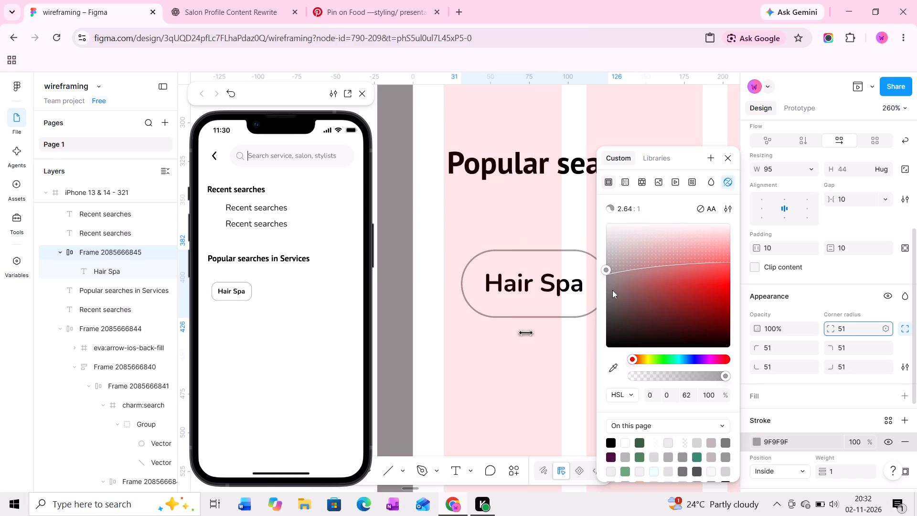
pyautogui.click(898, 370)
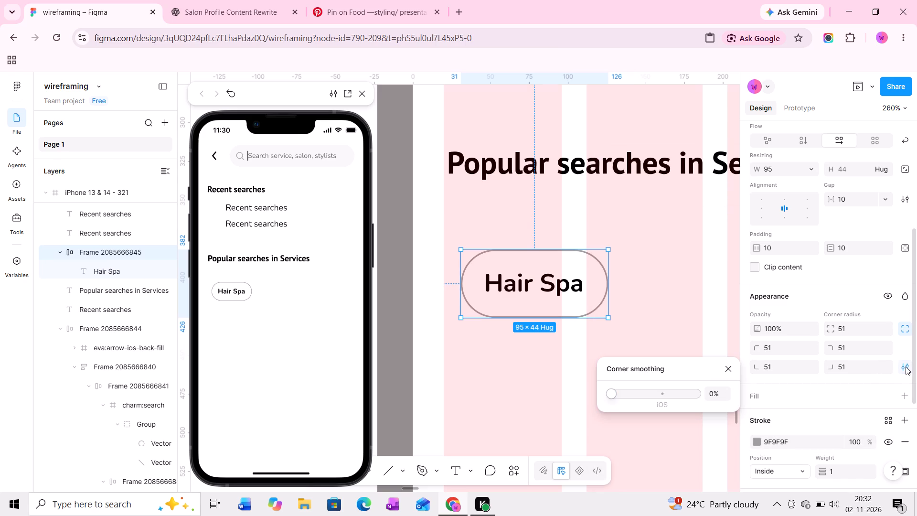
pyautogui.moveTo(613, 393); pyautogui.dragTo(725, 393)
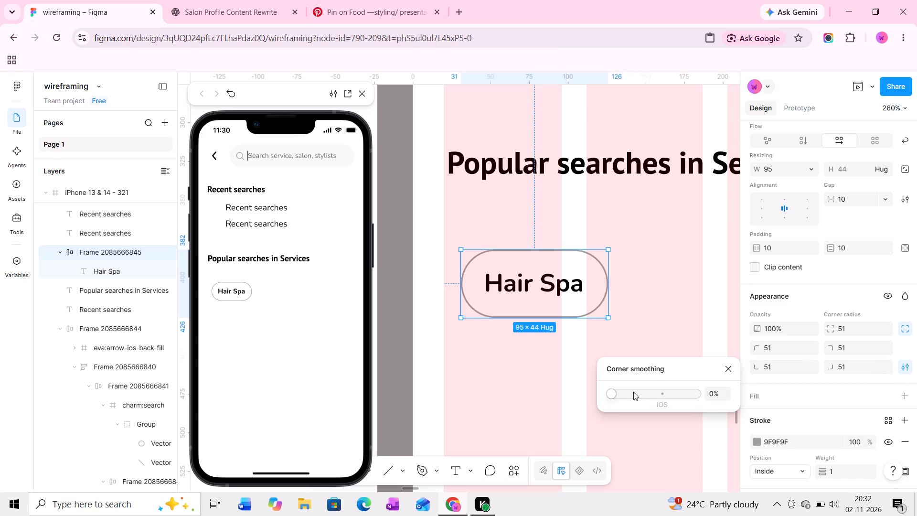
pyautogui.moveTo(610, 392); pyautogui.dragTo(742, 393)
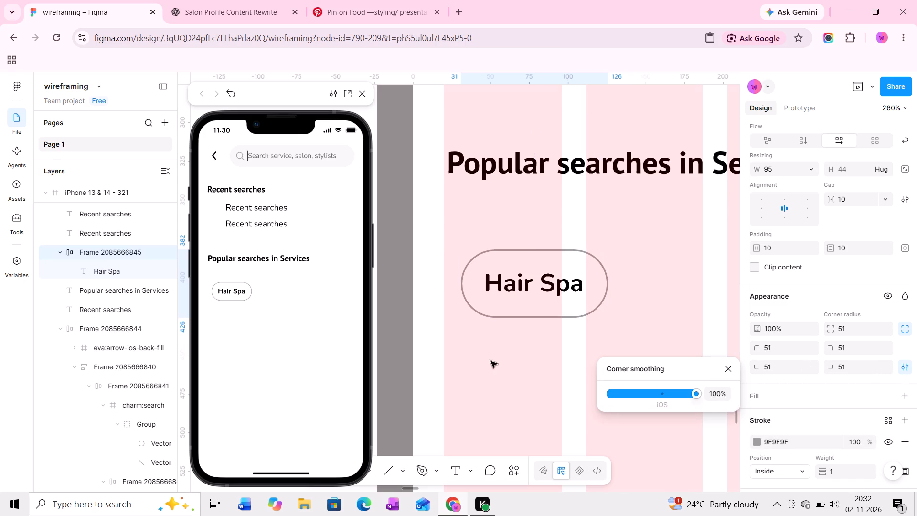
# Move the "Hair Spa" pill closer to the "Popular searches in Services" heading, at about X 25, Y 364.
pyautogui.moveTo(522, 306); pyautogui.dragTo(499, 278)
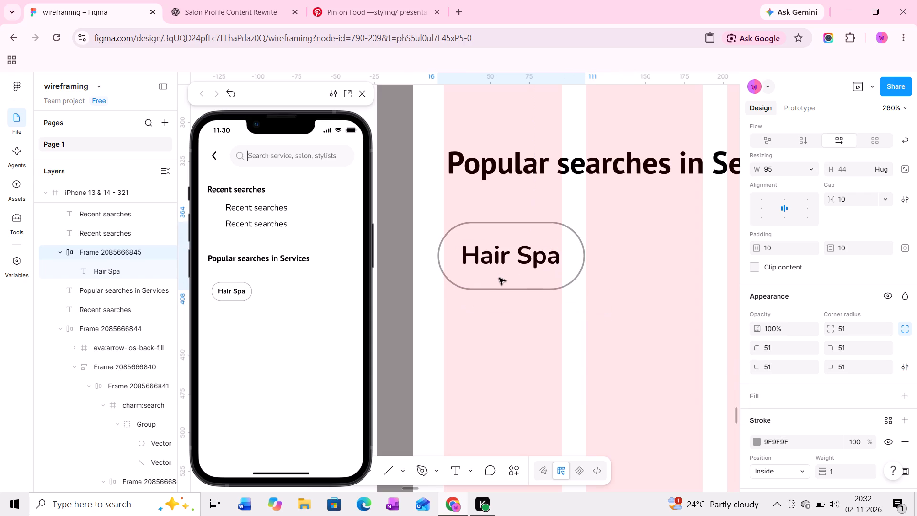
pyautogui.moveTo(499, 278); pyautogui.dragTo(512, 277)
# Set the "Hair Spa" label's font weight to Regular.
pyautogui.keyDown('ctrl'); pyautogui.click(514, 257); pyautogui.keyUp('ctrl')
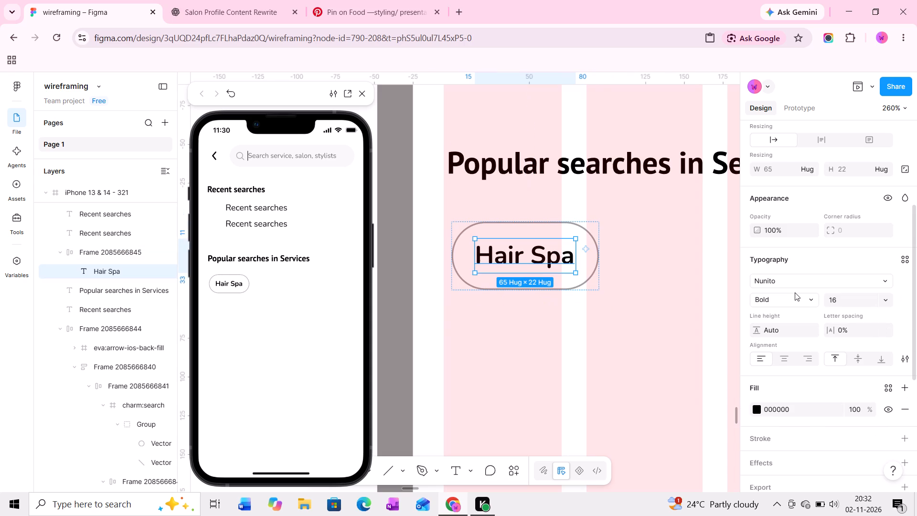
pyautogui.click(810, 299)
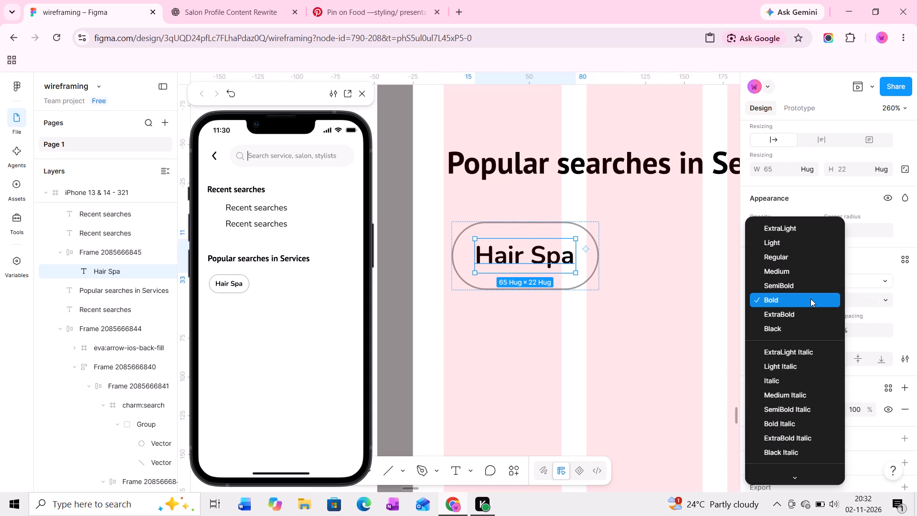
pyautogui.click(787, 252)
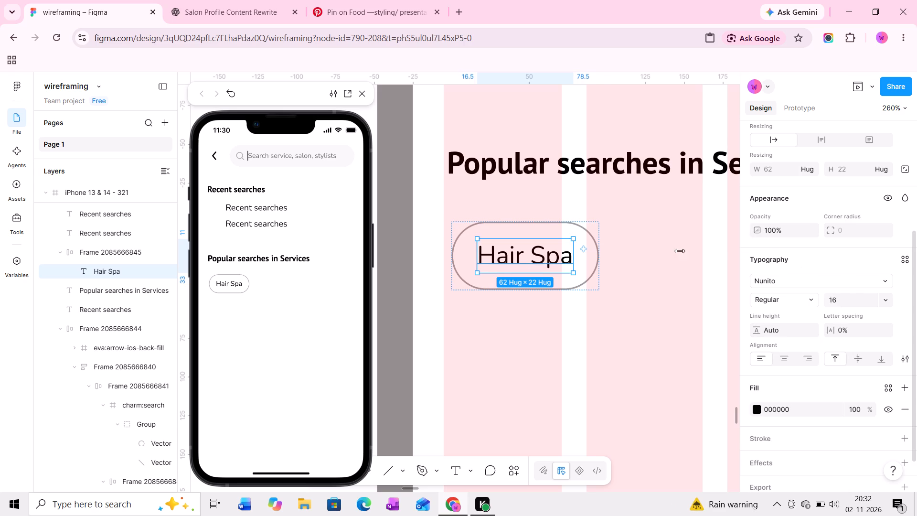
# Move the whole "Hair Spa" pill to the first layout column's edge under the heading, at about X 20, Y 357.
pyautogui.click(525, 223)
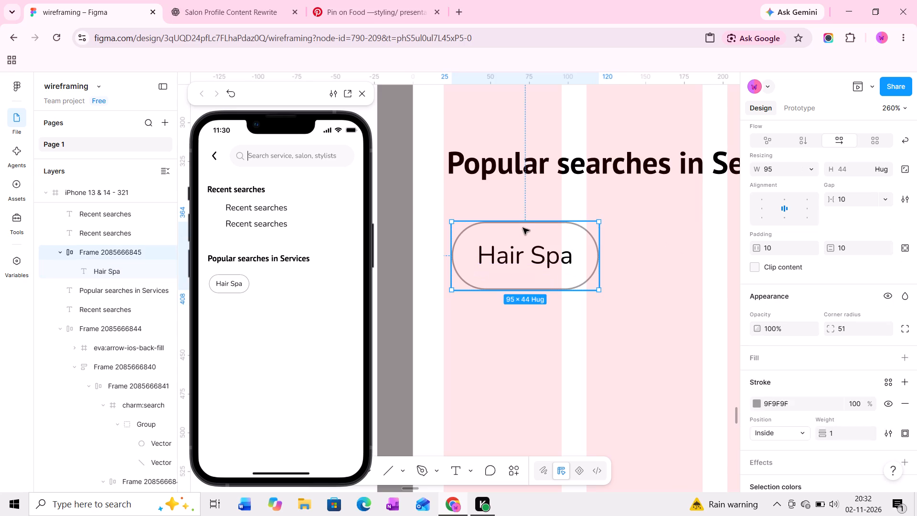
pyautogui.moveTo(522, 229); pyautogui.dragTo(508, 227)
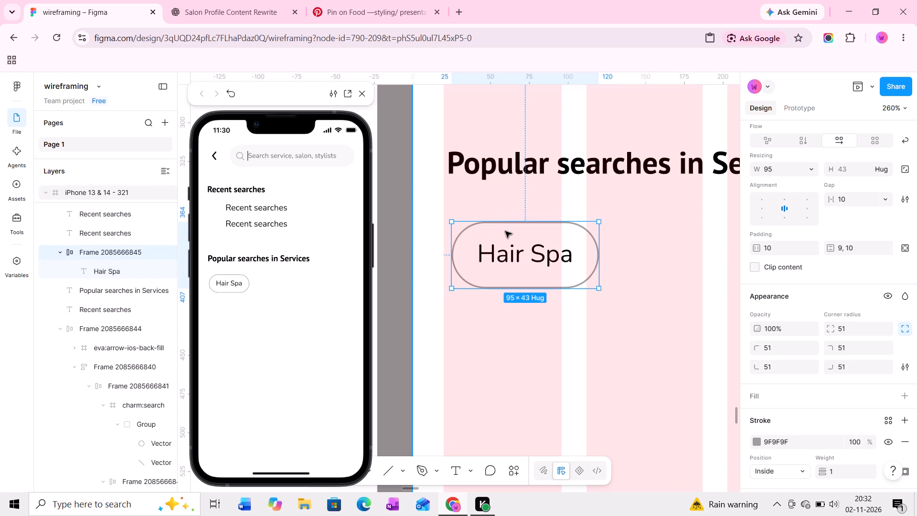
pyautogui.hotkey('ctrl', 'z')
pyautogui.moveTo(515, 260); pyautogui.dragTo(505, 251)
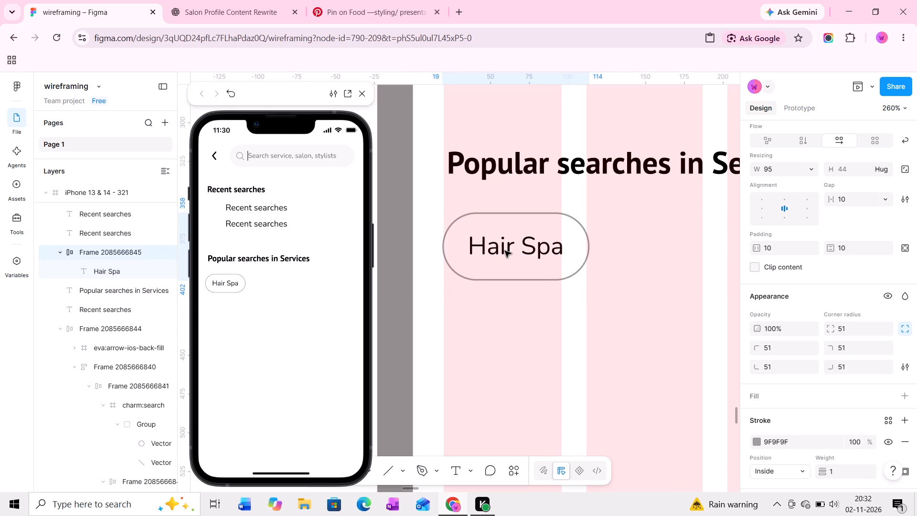
pyautogui.moveTo(505, 251); pyautogui.dragTo(505, 250)
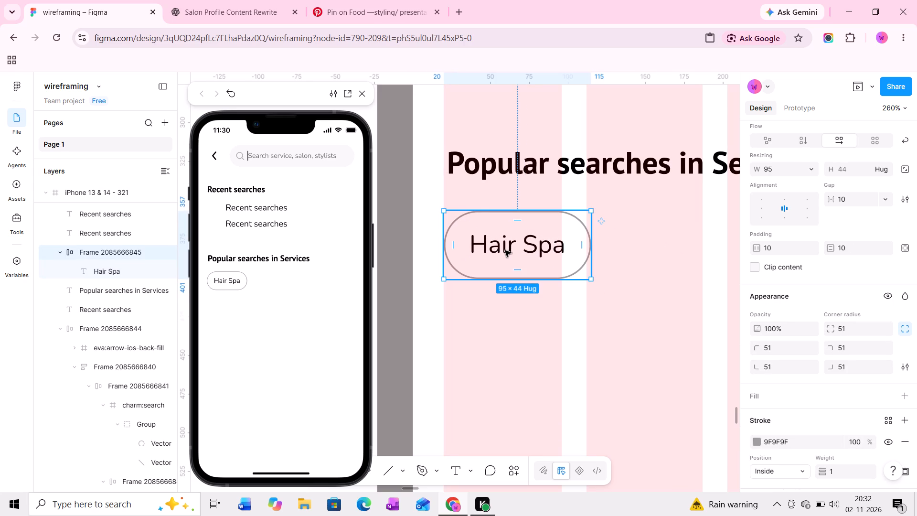
pyautogui.keyDown('ctrl'); pyautogui.scroll(-2, 508, 242); pyautogui.keyUp('ctrl')
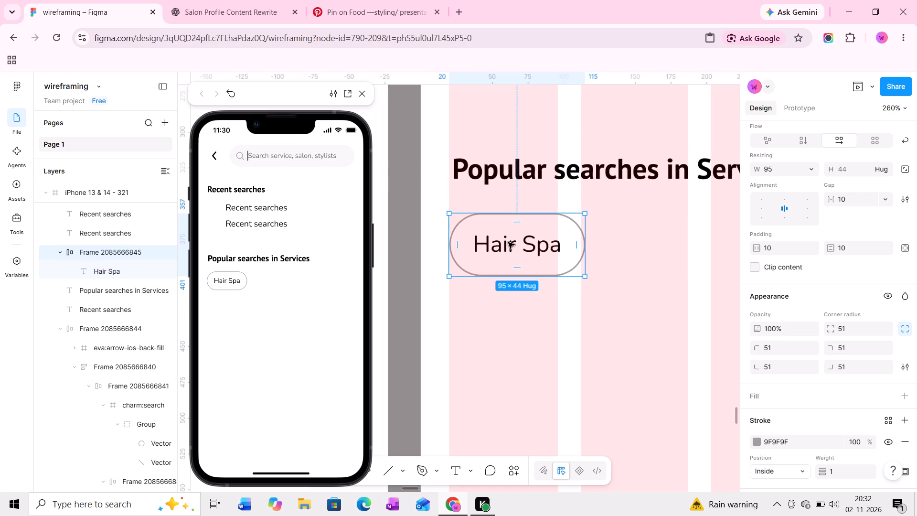
# Widen the "Hair Spa" pill under the "Popular searches in Services" heading to 105.
pyautogui.moveTo(509, 239); pyautogui.dragTo(482, 269, button='middle')
pyautogui.moveTo(558, 271); pyautogui.dragTo(571, 272)
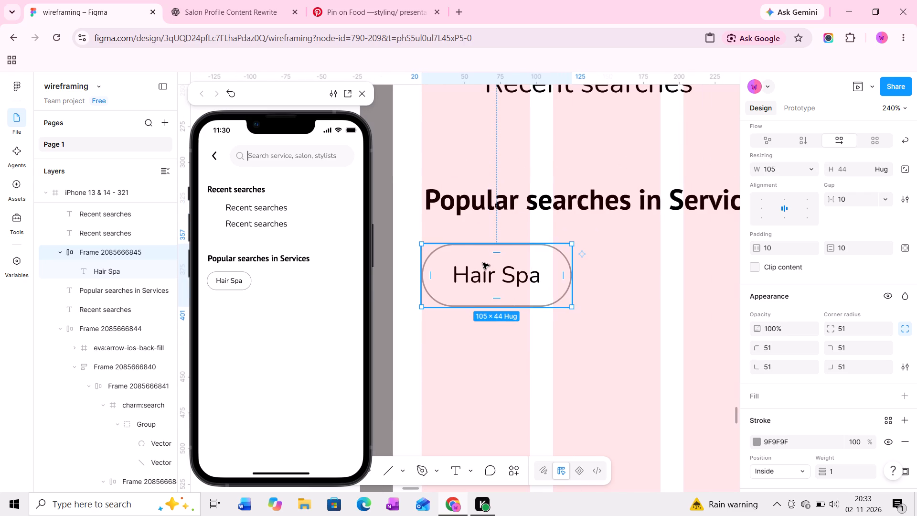
# Duplicate the "Hair Spa" pill beside the original in the same row, at about X 134, Y 357.
pyautogui.keyDown('alt'); pyautogui.moveTo(483, 263); pyautogui.dragTo(635, 261); pyautogui.keyUp('alt')
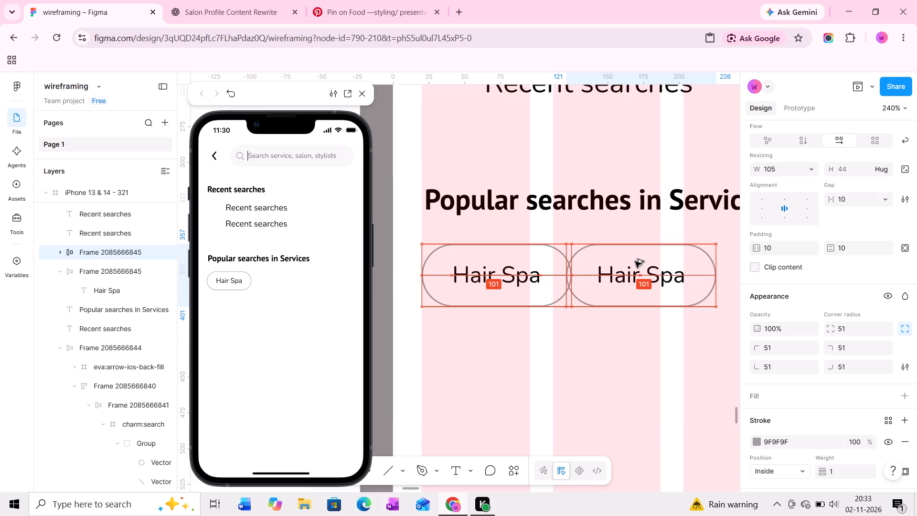
pyautogui.keyDown('alt'); pyautogui.moveTo(635, 261); pyautogui.dragTo(647, 261); pyautogui.keyUp('alt')
pyautogui.moveTo(647, 261); pyautogui.dragTo(540, 270, button='middle')
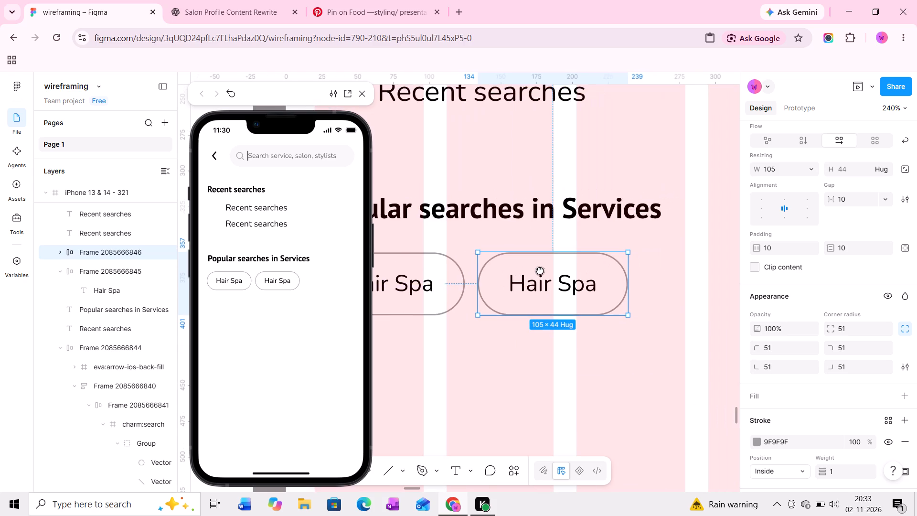
pyautogui.moveTo(540, 270); pyautogui.dragTo(539, 270, button='middle')
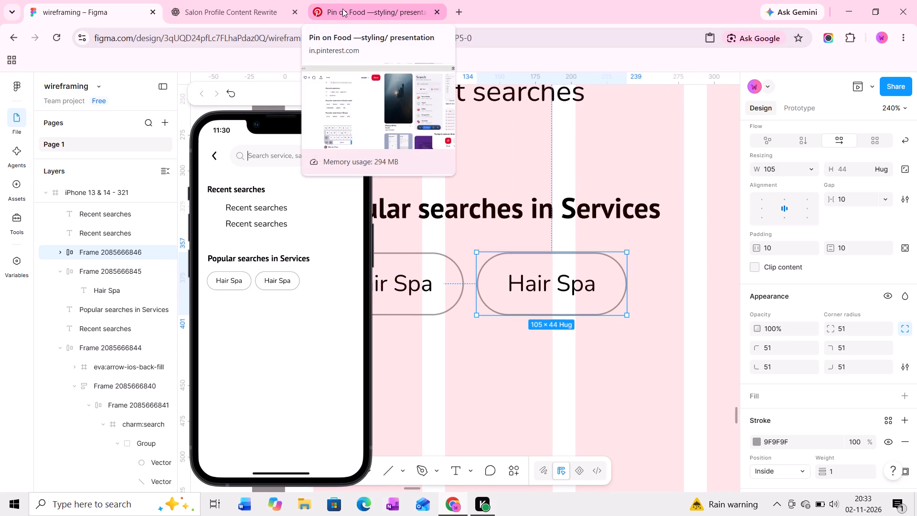
# Check the service chips suggested in ChatGPT and change the first pill's label to "Haircut".
pyautogui.click(244, 9)
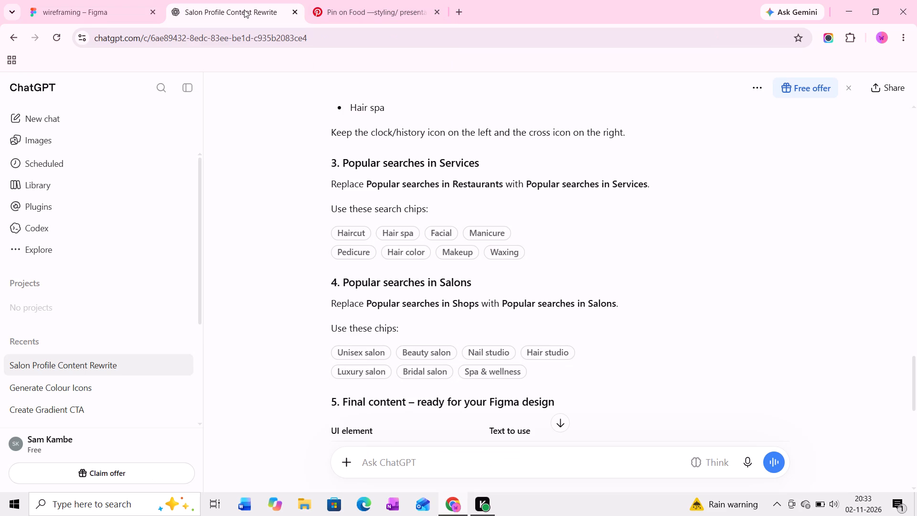
pyautogui.click(103, 10)
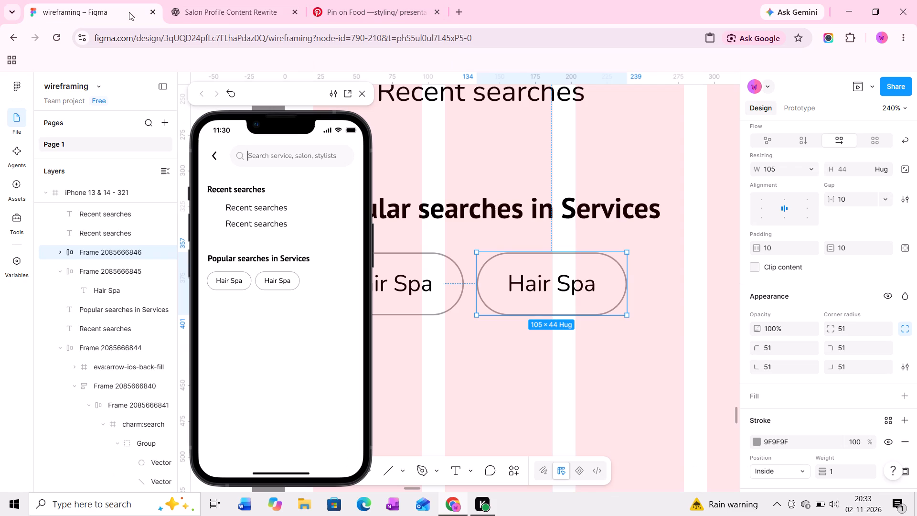
pyautogui.moveTo(496, 288); pyautogui.dragTo(617, 279, button='middle')
pyautogui.keyDown('ctrl'); pyautogui.doubleClick(515, 269); pyautogui.keyUp('ctrl')
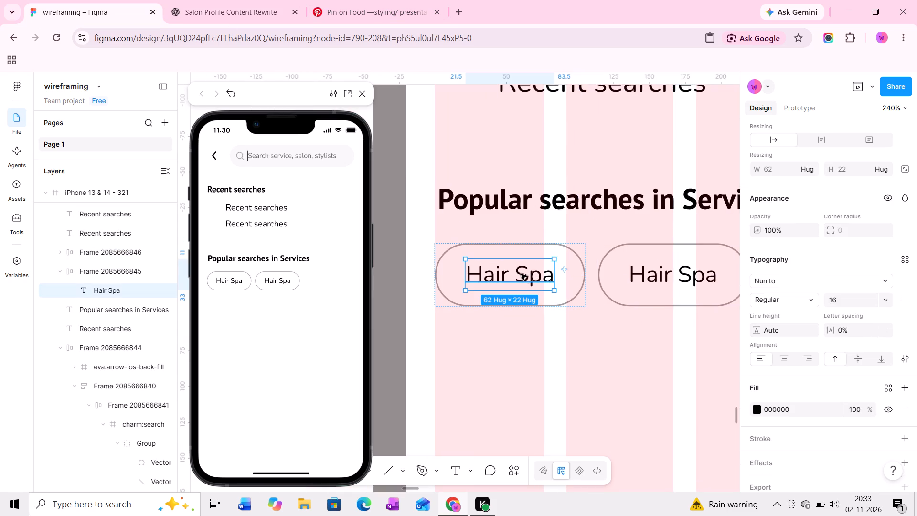
pyautogui.doubleClick(517, 273)
pyautogui.click(506, 275)
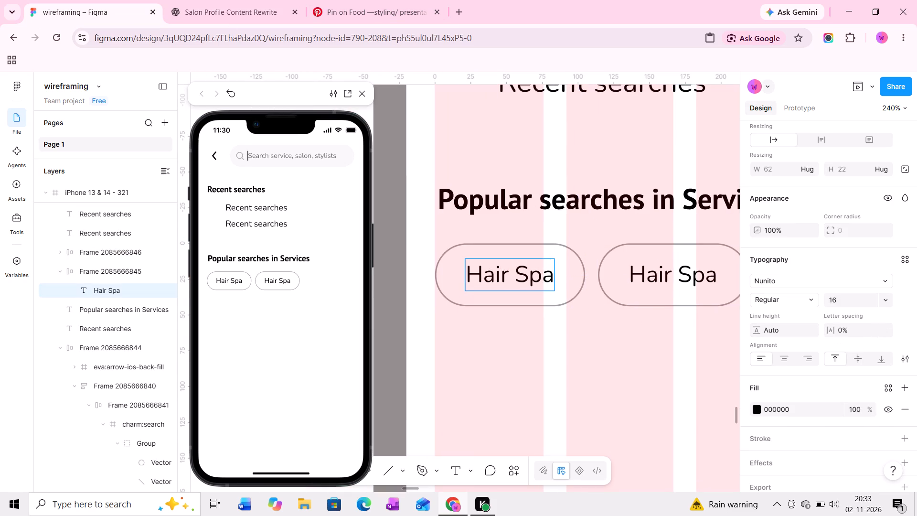
pyautogui.moveTo(506, 274); pyautogui.dragTo(567, 273)
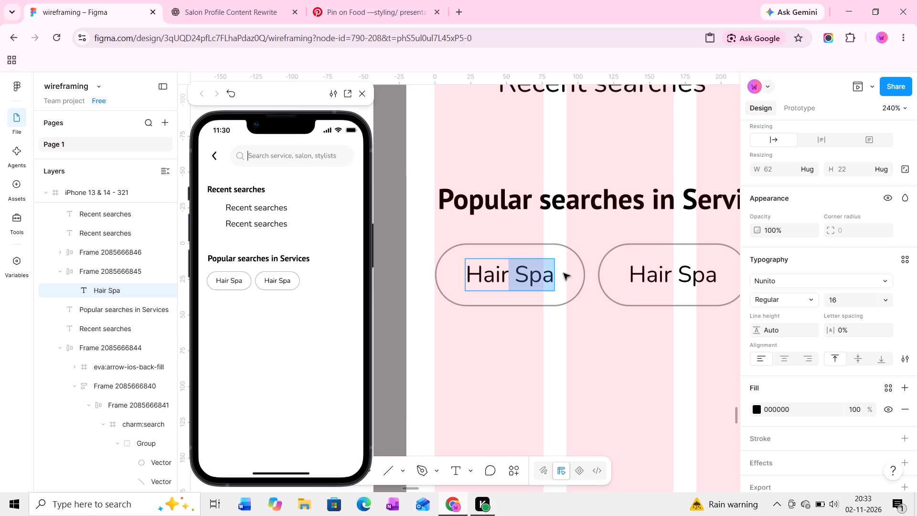
pyautogui.write('cu')
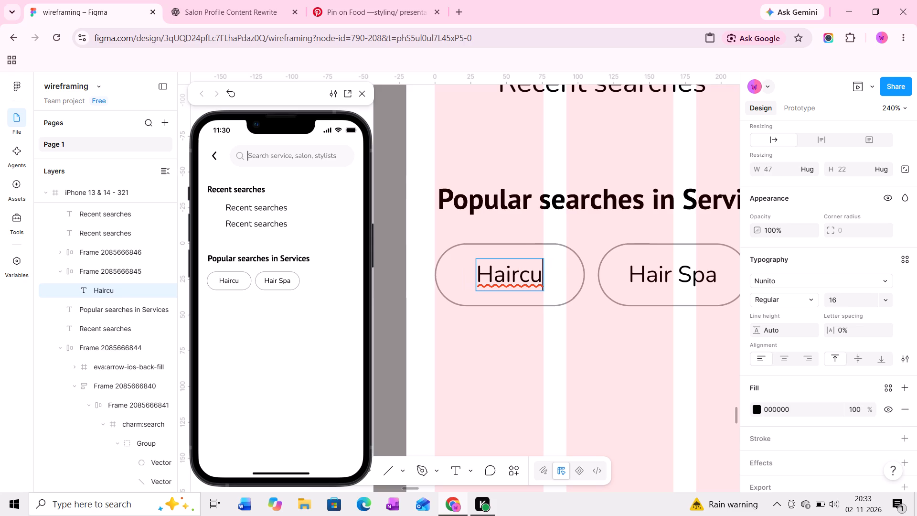
pyautogui.press('t')
pyautogui.moveTo(612, 320); pyautogui.dragTo(436, 316, button='middle')
pyautogui.click(516, 248)
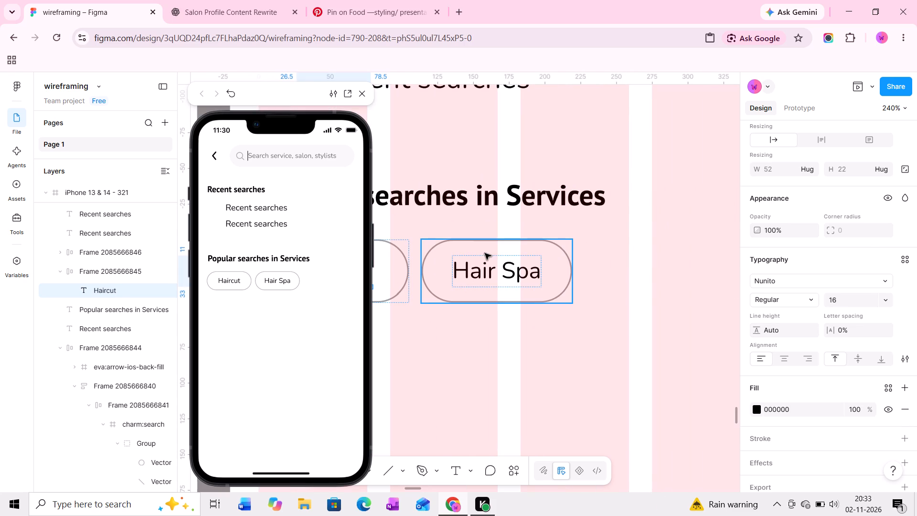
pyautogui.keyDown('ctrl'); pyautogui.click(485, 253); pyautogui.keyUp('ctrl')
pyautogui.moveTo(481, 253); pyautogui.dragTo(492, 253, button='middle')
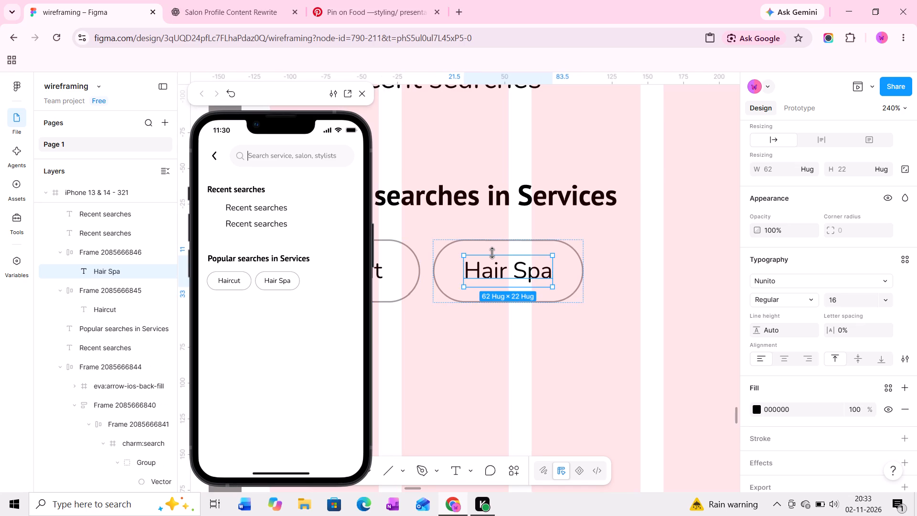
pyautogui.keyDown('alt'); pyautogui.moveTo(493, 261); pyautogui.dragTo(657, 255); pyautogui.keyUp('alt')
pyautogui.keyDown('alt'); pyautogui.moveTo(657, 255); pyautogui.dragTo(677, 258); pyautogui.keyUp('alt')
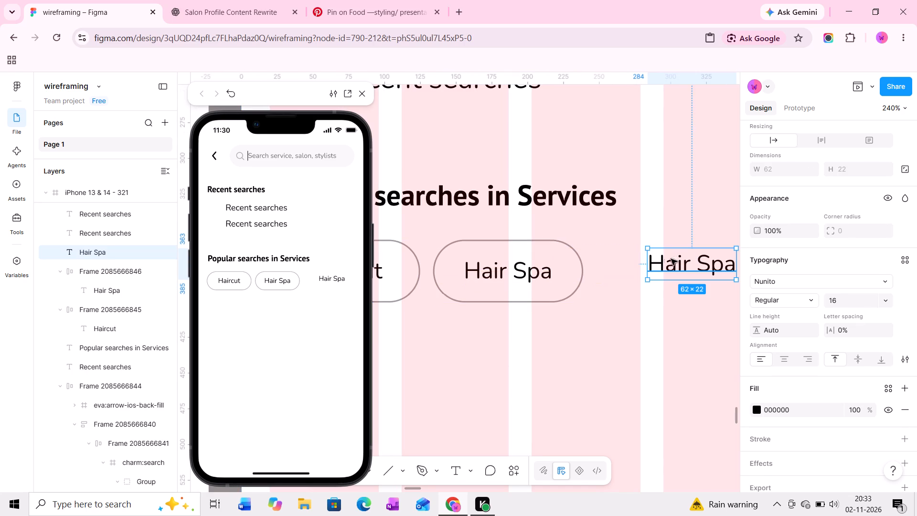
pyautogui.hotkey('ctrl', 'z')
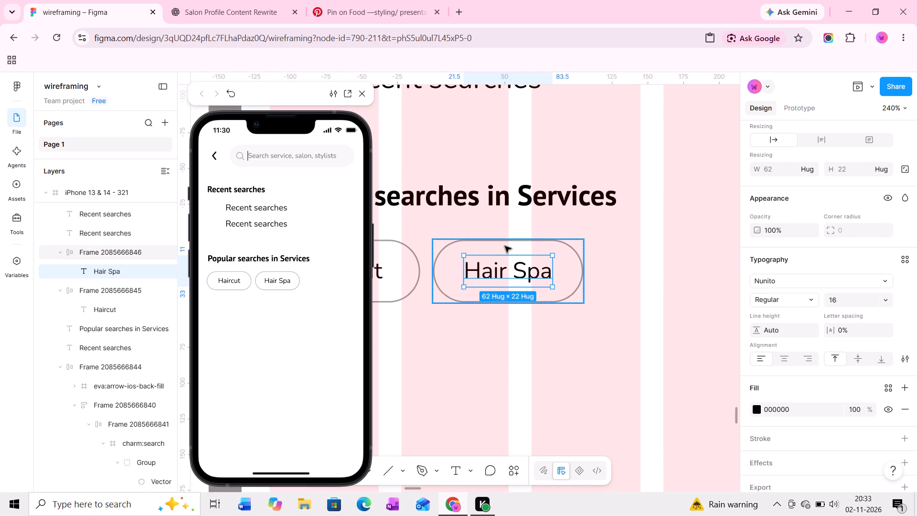
# Duplicate the "Hair Spa" pill to make a third pill in the same row, at about X 253, Y 357.
pyautogui.click(505, 246)
pyautogui.keyDown('alt'); pyautogui.moveTo(504, 246); pyautogui.dragTo(663, 245); pyautogui.keyUp('alt')
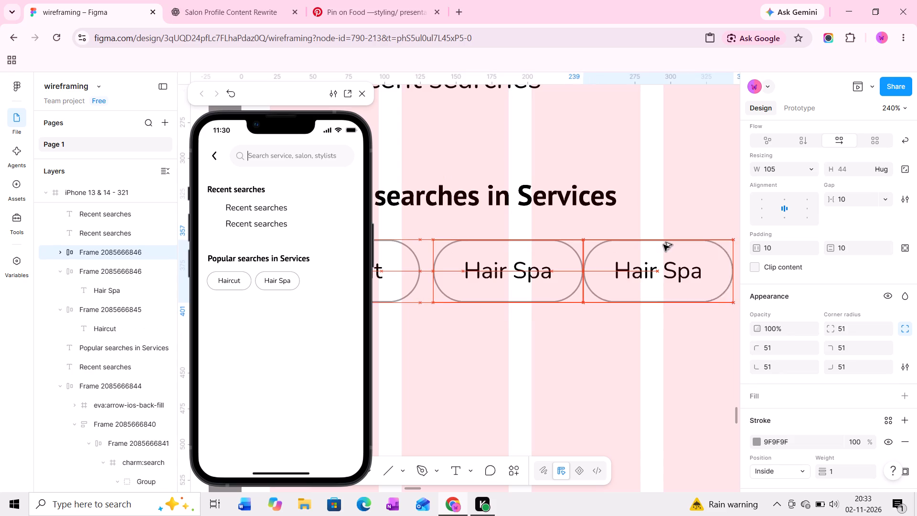
pyautogui.keyDown('alt'); pyautogui.moveTo(663, 245); pyautogui.dragTo(675, 244); pyautogui.keyUp('alt')
# Look up the next service chip in ChatGPT and change the third pill's label to "Facial".
pyautogui.click(247, 0)
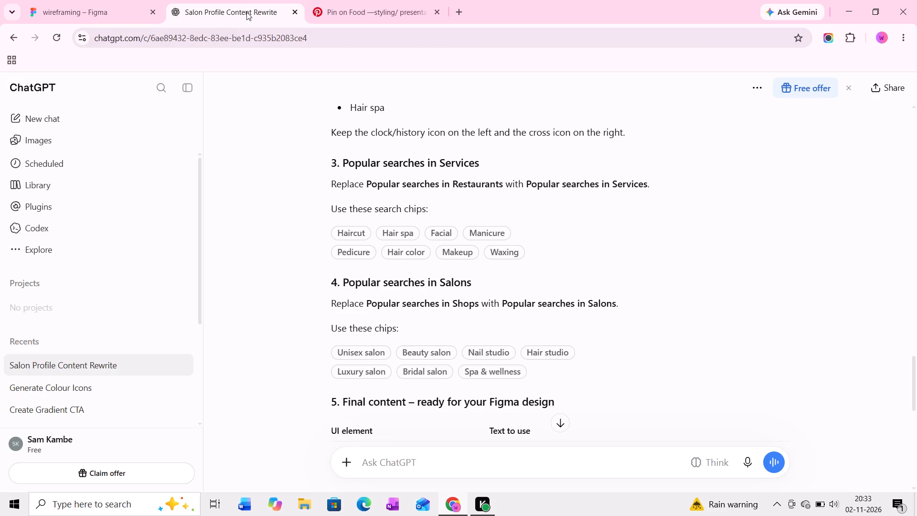
pyautogui.click(106, 0)
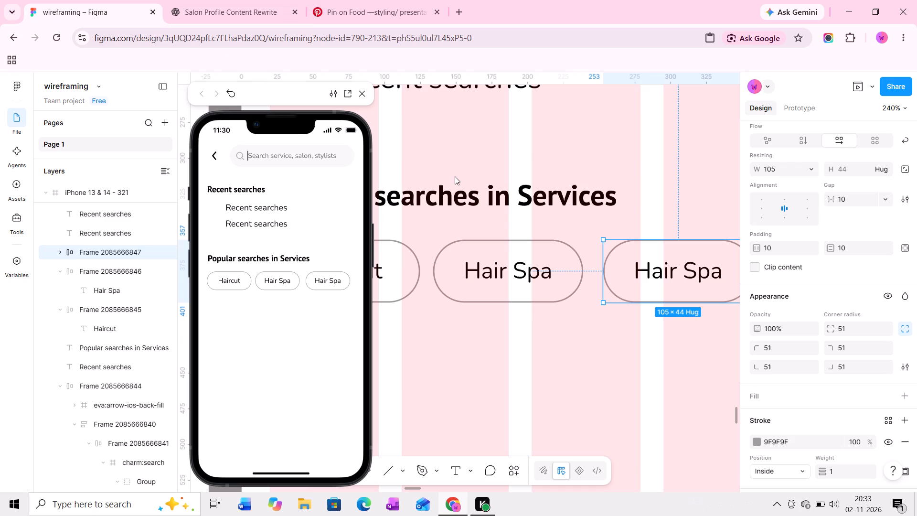
pyautogui.moveTo(584, 217); pyautogui.dragTo(484, 204, button='middle')
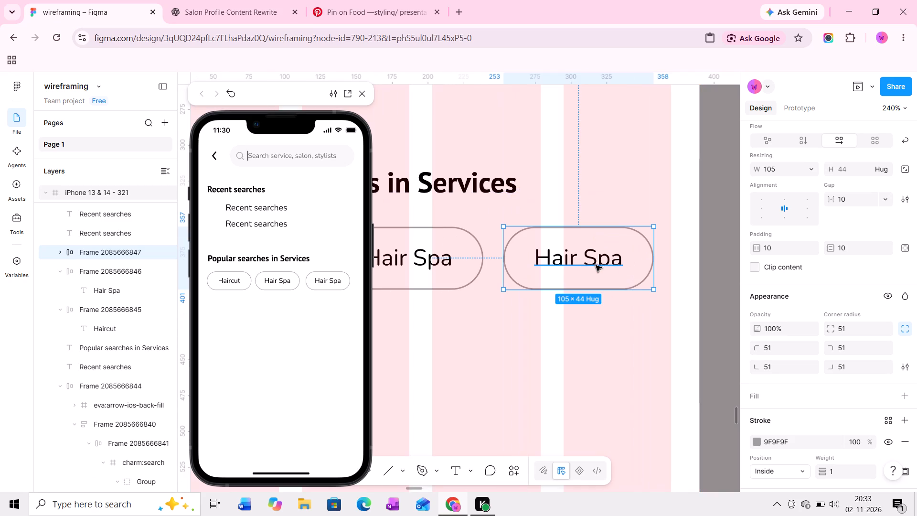
pyautogui.keyDown('ctrl'); pyautogui.doubleClick(595, 259); pyautogui.keyUp('ctrl')
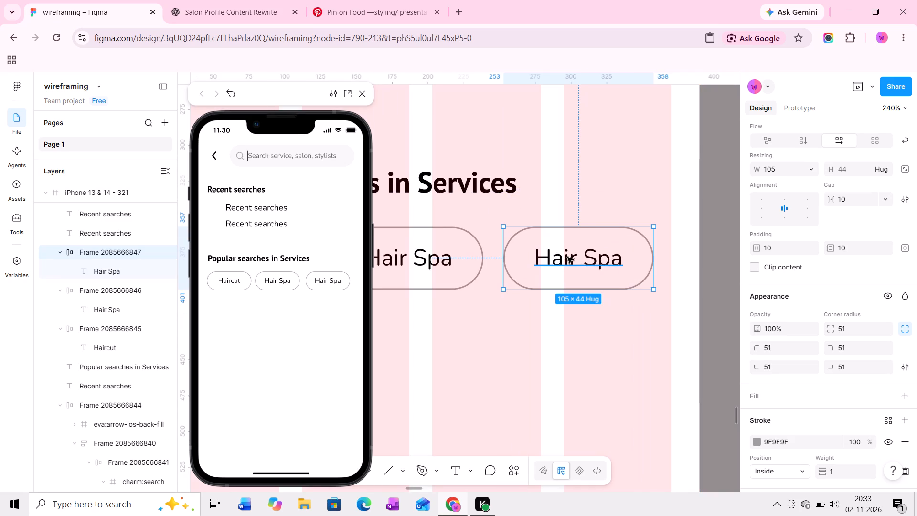
pyautogui.doubleClick(568, 258)
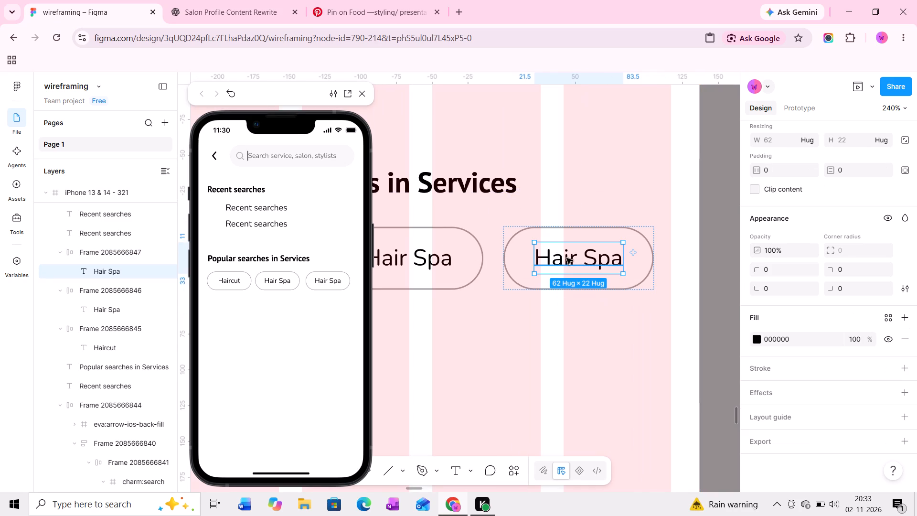
pyautogui.keyDown('ctrl'); pyautogui.tripleClick(566, 258); pyautogui.keyUp('ctrl')
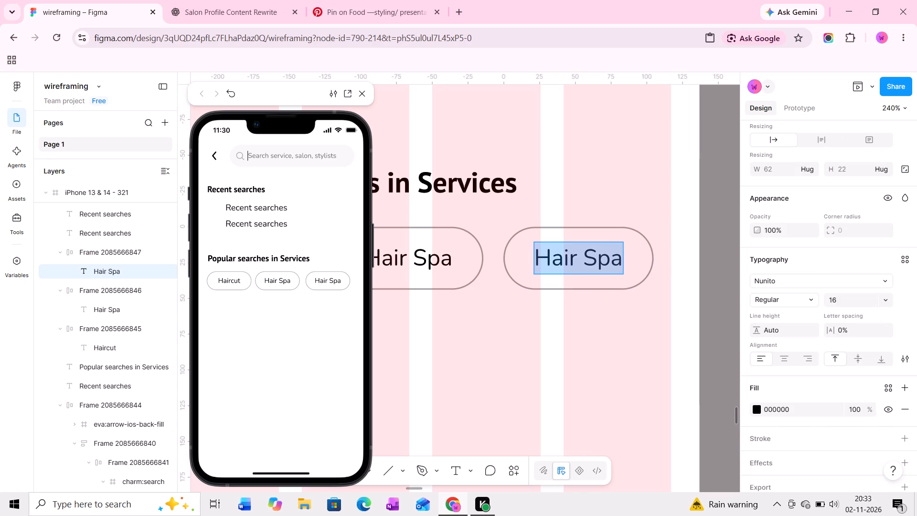
pyautogui.write('Facial Memicure')
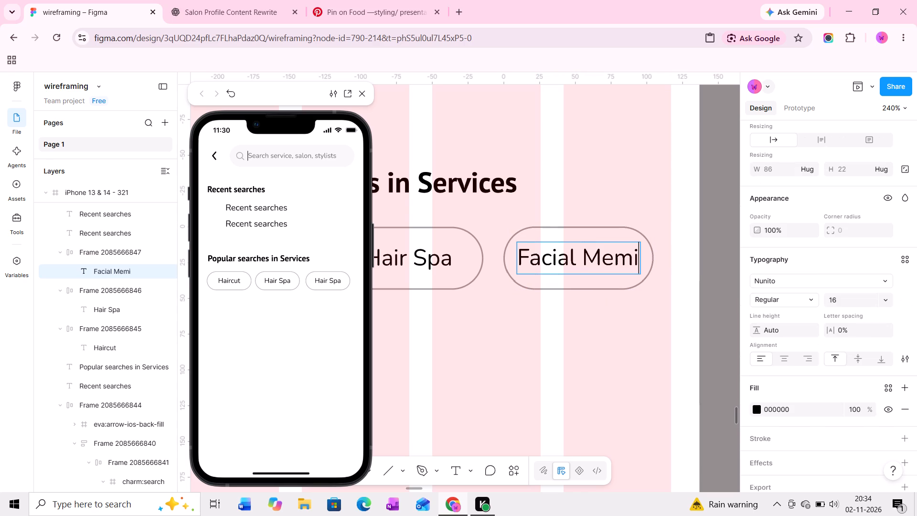
pyautogui.moveTo(562, 257); pyautogui.dragTo(619, 258)
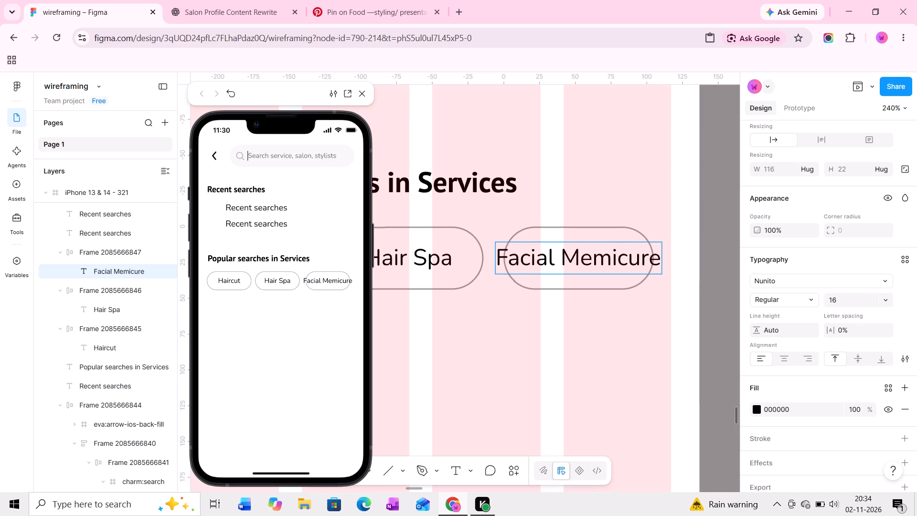
pyautogui.moveTo(619, 258); pyautogui.dragTo(665, 258)
pyautogui.press('BackSpace')
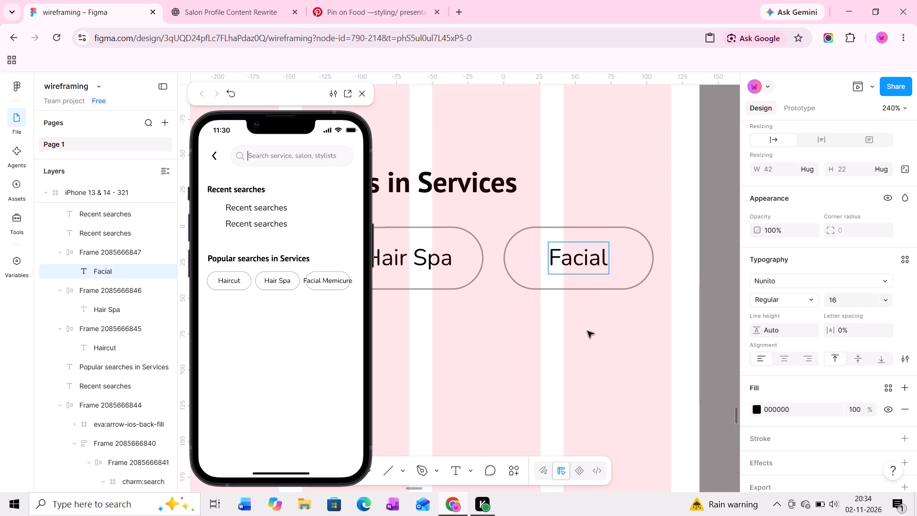
pyautogui.click(587, 331)
# Narrow the "Facial" pill to 92 wide and shift it closer to the "Hair Spa" pill, at about X 248.
pyautogui.click(526, 264)
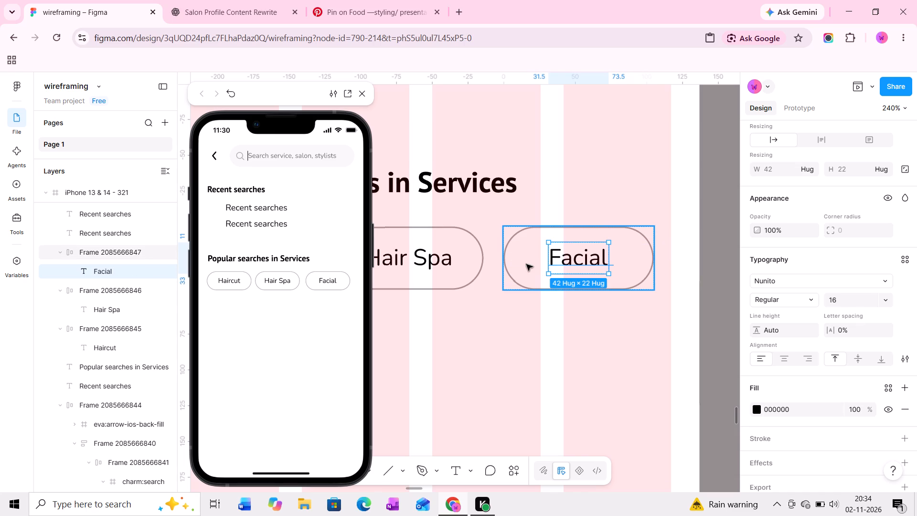
pyautogui.moveTo(652, 254); pyautogui.dragTo(646, 253)
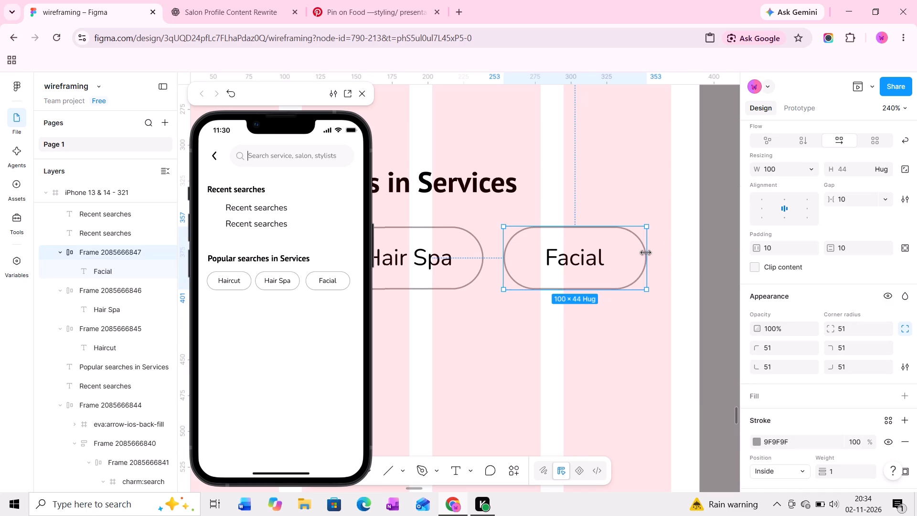
pyautogui.moveTo(646, 253); pyautogui.dragTo(635, 255)
pyautogui.moveTo(589, 238); pyautogui.dragTo(585, 238)
# Duplicate the "Haircut" pill directly below itself to start a second row, at about X 20, Y 411.
pyautogui.keyDown('ctrl'); pyautogui.scroll(-5, 540, 276); pyautogui.keyUp('ctrl')
pyautogui.moveTo(520, 291); pyautogui.dragTo(624, 283, button='middle')
pyautogui.moveTo(544, 289); pyautogui.dragTo(671, 254, button='middle')
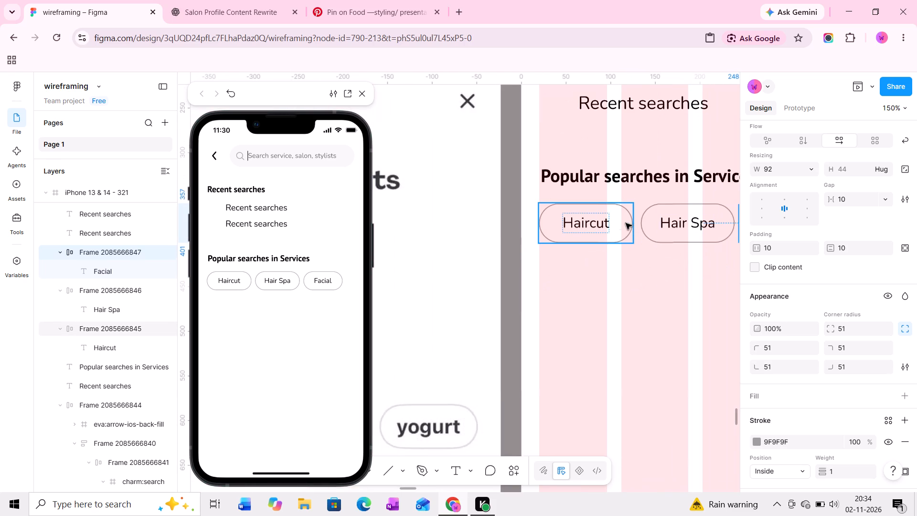
pyautogui.click(618, 222)
pyautogui.moveTo(621, 221); pyautogui.dragTo(573, 221, button='middle')
pyautogui.keyDown('ctrl'); pyautogui.scroll(3, 572, 221); pyautogui.keyUp('ctrl')
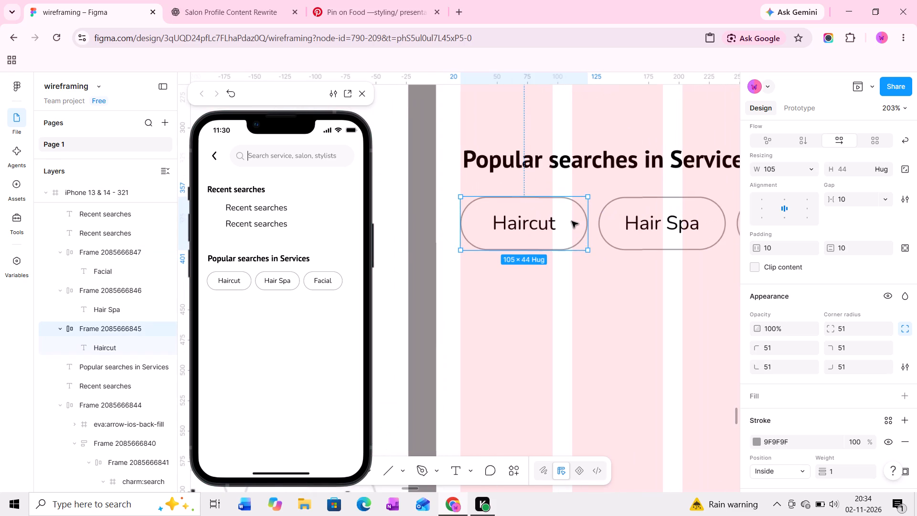
pyautogui.keyDown('alt'); pyautogui.moveTo(572, 221); pyautogui.dragTo(572, 286); pyautogui.keyUp('alt')
# Change the label of the second row's first pill to "Manicure".
pyautogui.keyDown('ctrl'); pyautogui.doubleClick(534, 288); pyautogui.keyUp('ctrl')
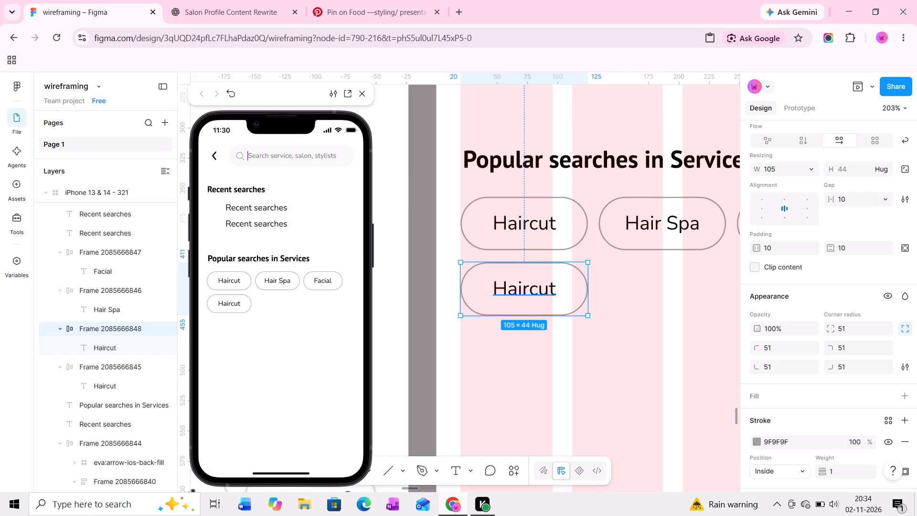
pyautogui.hotkey('shift', 'm')
pyautogui.write('am')
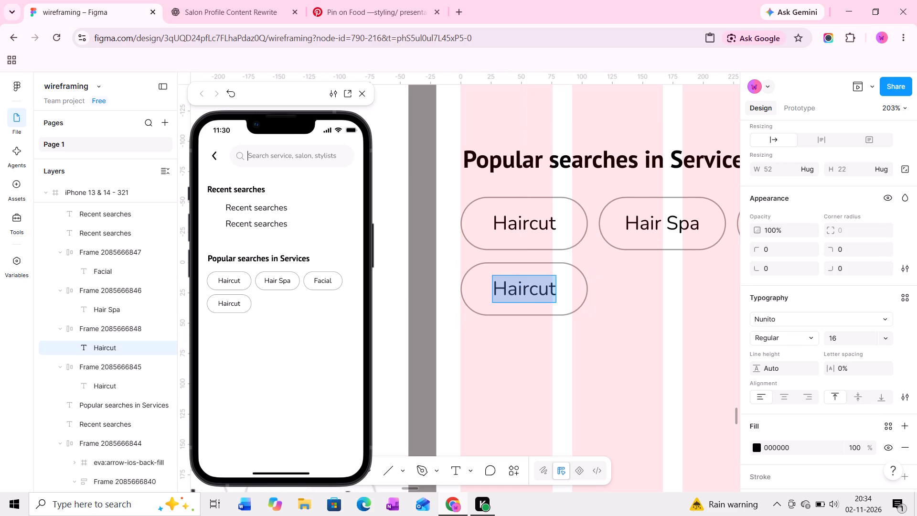
pyautogui.press('BackSpace')
pyautogui.write('anicure')
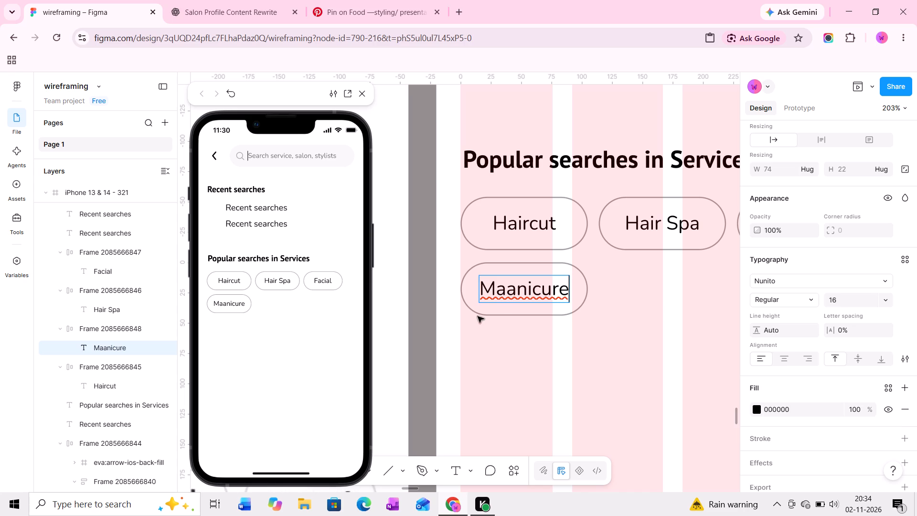
pyautogui.click(507, 292)
pyautogui.press('BackSpace')
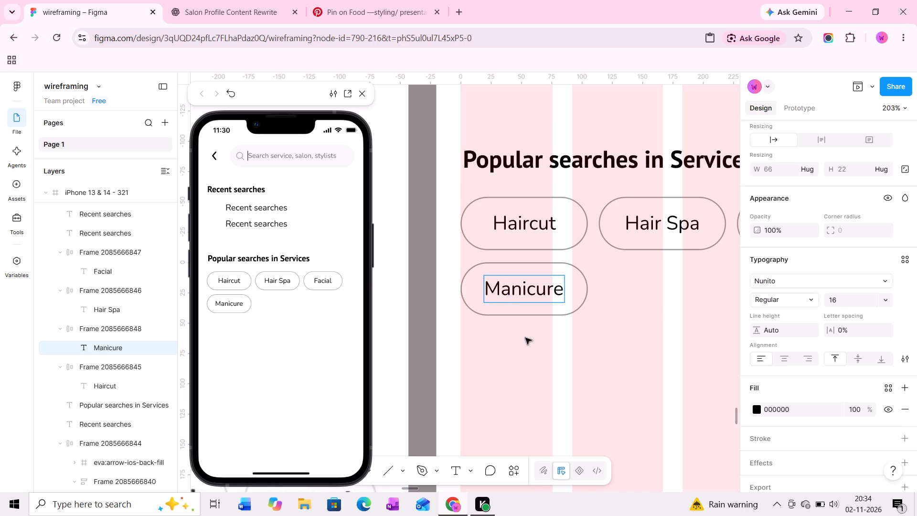
pyautogui.click(525, 338)
# Check the service chip list in ChatGPT and reduce the "Manicure" pill's height to 38 from its top edge in Figma.
pyautogui.click(278, 3)
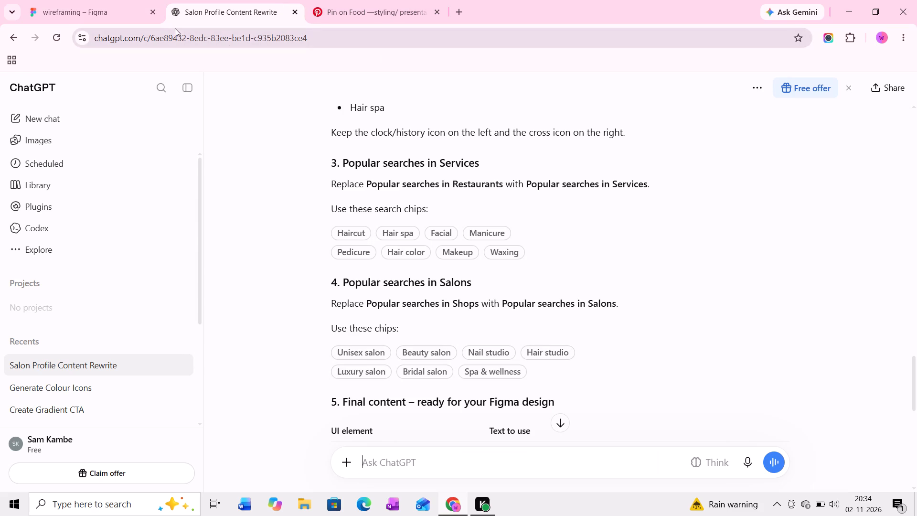
pyautogui.click(89, 0)
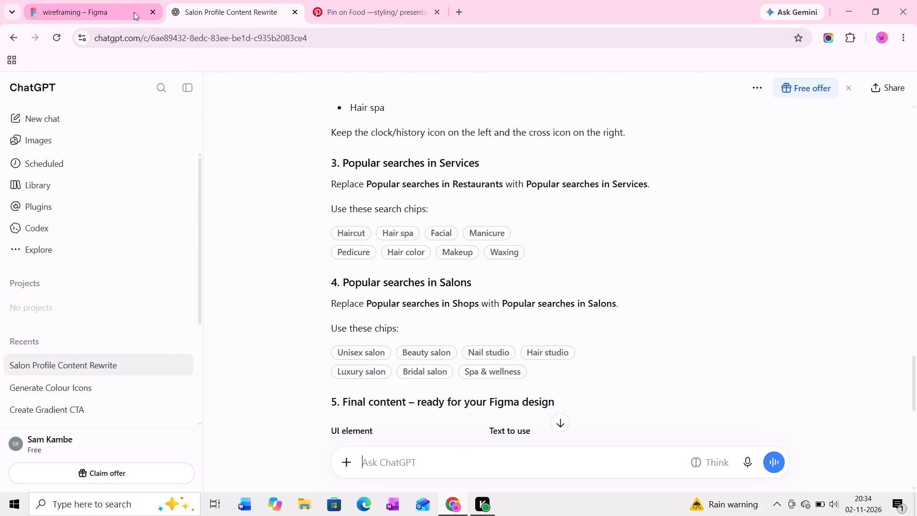
pyautogui.click(538, 267)
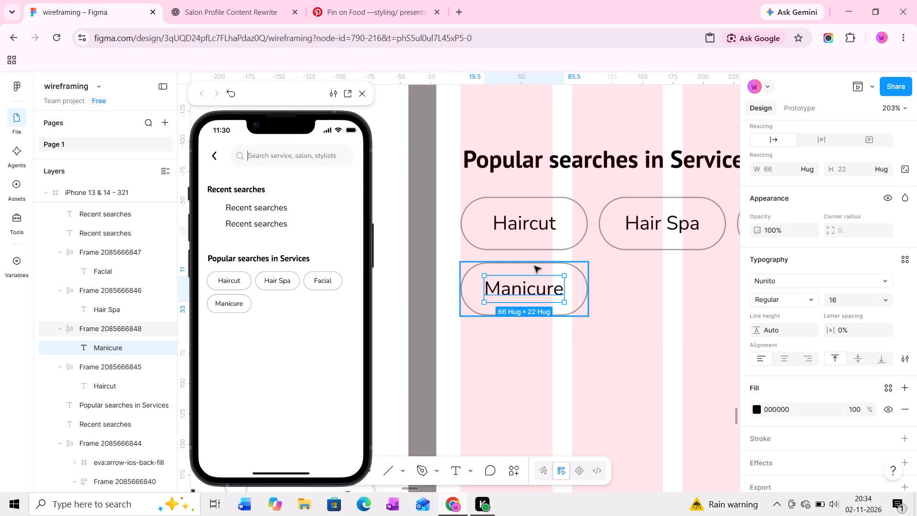
pyautogui.moveTo(534, 260); pyautogui.dragTo(534, 270)
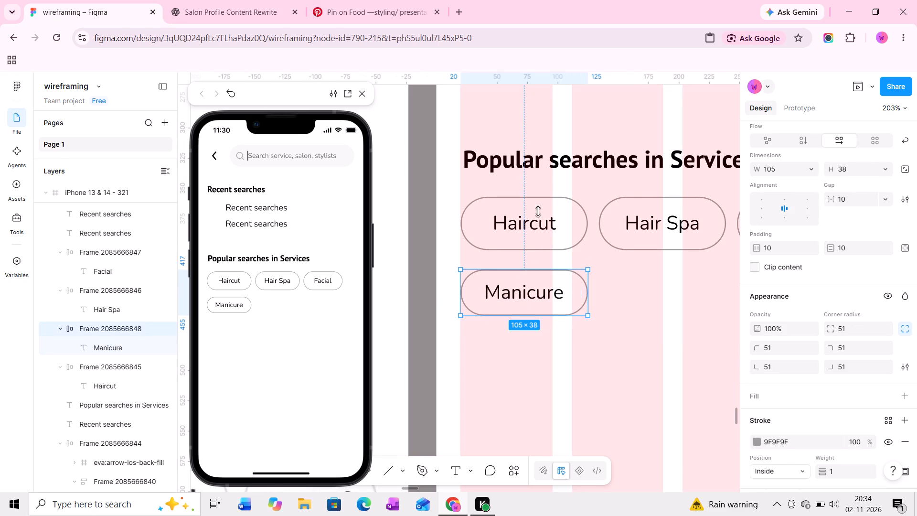
# Set the height of the "Haircut" pill to 38 to match the "Manicure" pill.
pyautogui.click(531, 198)
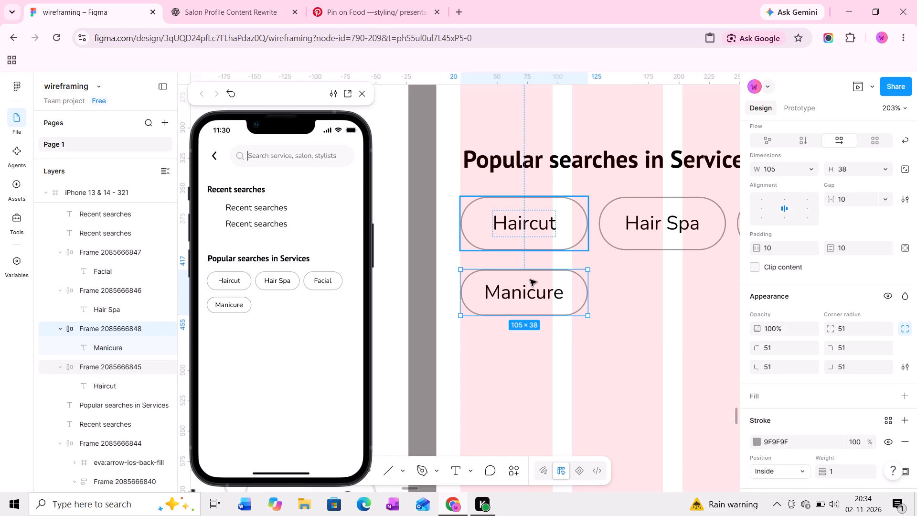
pyautogui.click(531, 282)
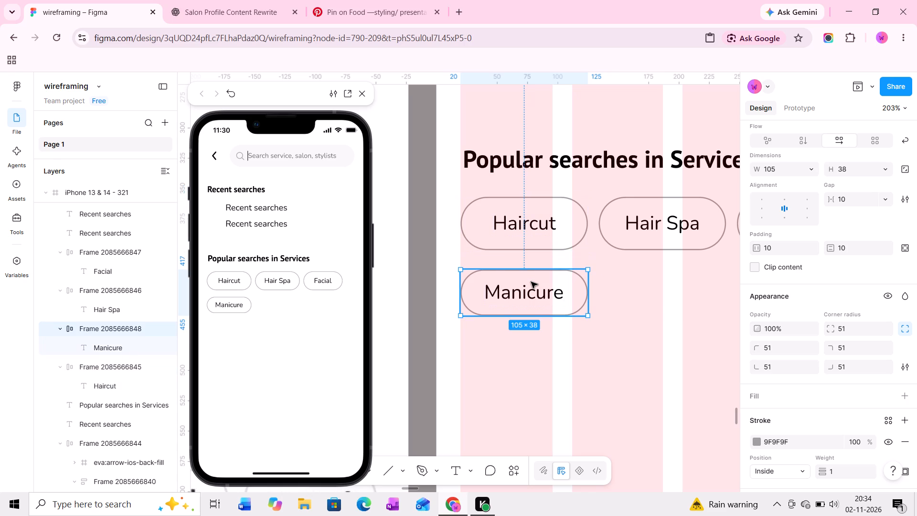
pyautogui.click(529, 211)
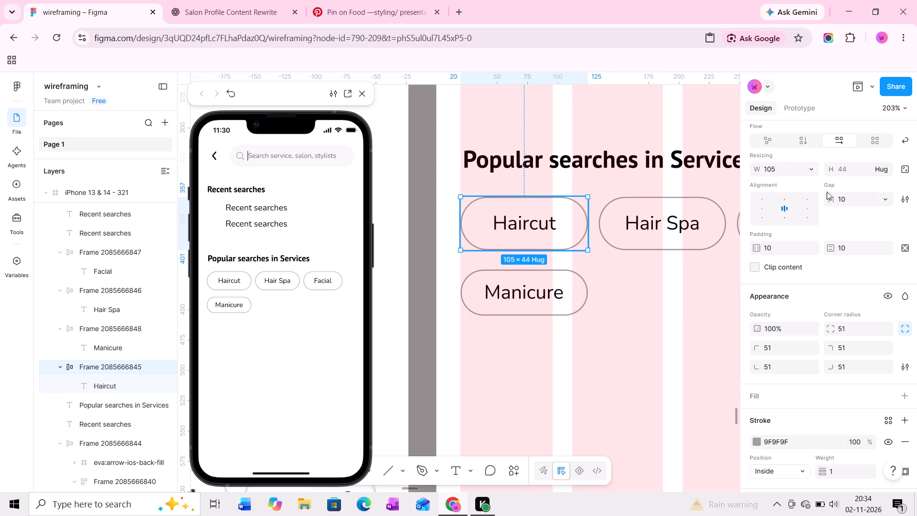
pyautogui.click(852, 165)
pyautogui.press('3')
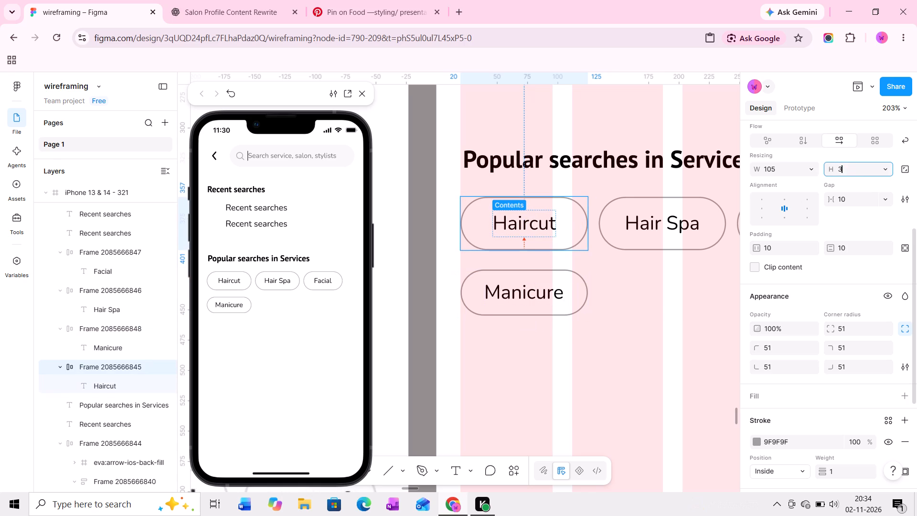
pyautogui.press('8')
pyautogui.press('Return')
# Set the heights of the "Hair Spa" and "Facial" pills to 38 as well.
pyautogui.click(671, 210)
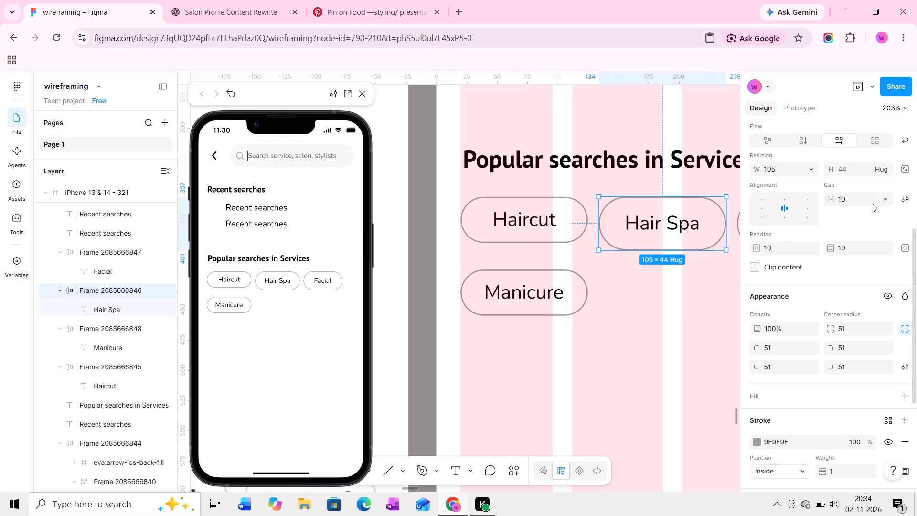
pyautogui.click(854, 167)
pyautogui.press('3')
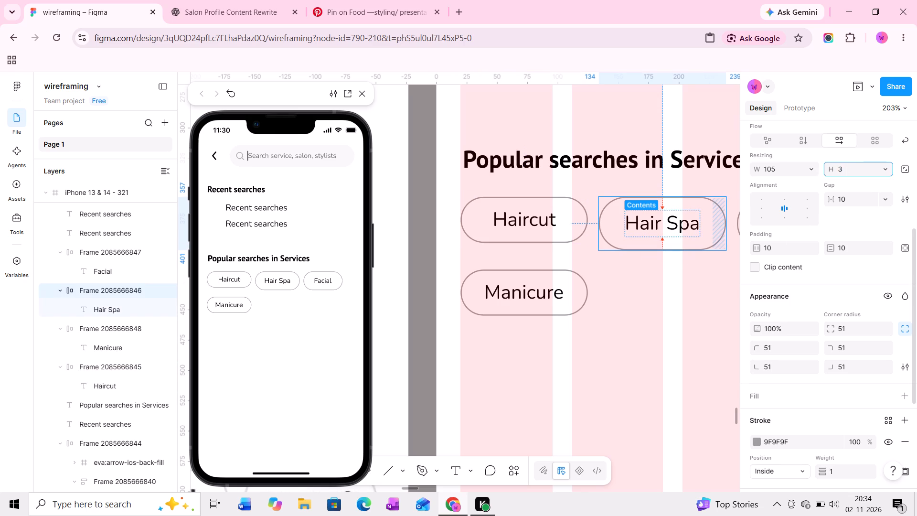
pyautogui.press('8')
pyautogui.press('Return')
pyautogui.moveTo(627, 207); pyautogui.dragTo(533, 205, button='middle')
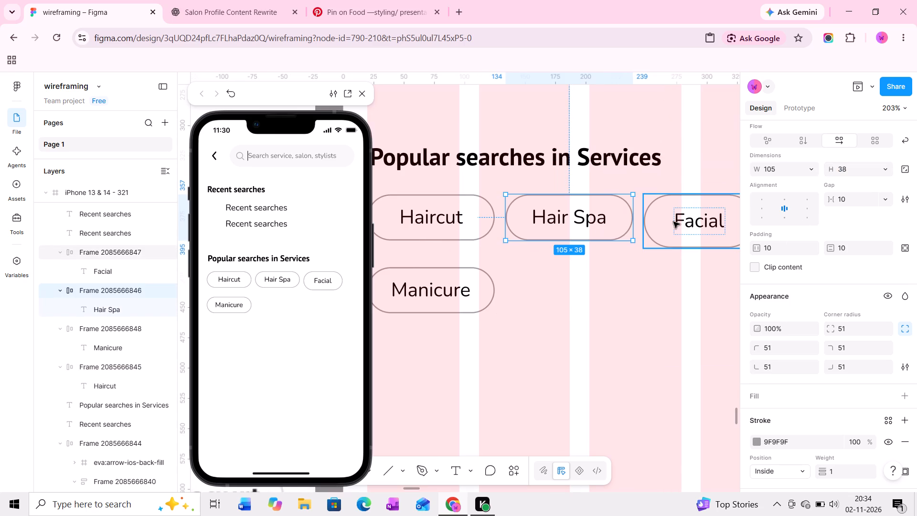
pyautogui.click(673, 222)
pyautogui.click(842, 170)
pyautogui.write('38')
pyautogui.press('Return')
# Move the "Manicure" pill up closer beneath the "Haircut" pill, at X 20, about Y 407.
pyautogui.moveTo(483, 240); pyautogui.dragTo(546, 218, button='middle')
pyautogui.click(496, 247)
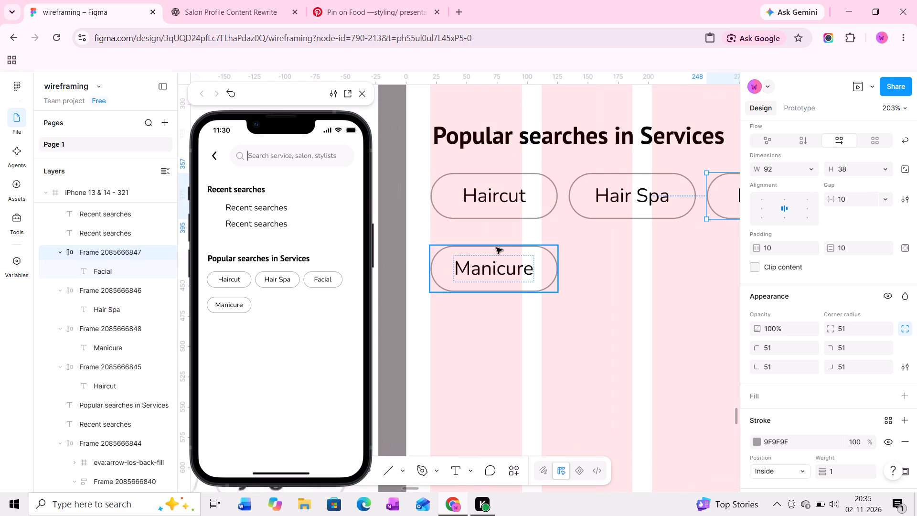
pyautogui.keyDown('ctrl'); pyautogui.scroll(4, 472, 260); pyautogui.keyUp('ctrl')
pyautogui.moveTo(478, 253); pyautogui.dragTo(479, 237)
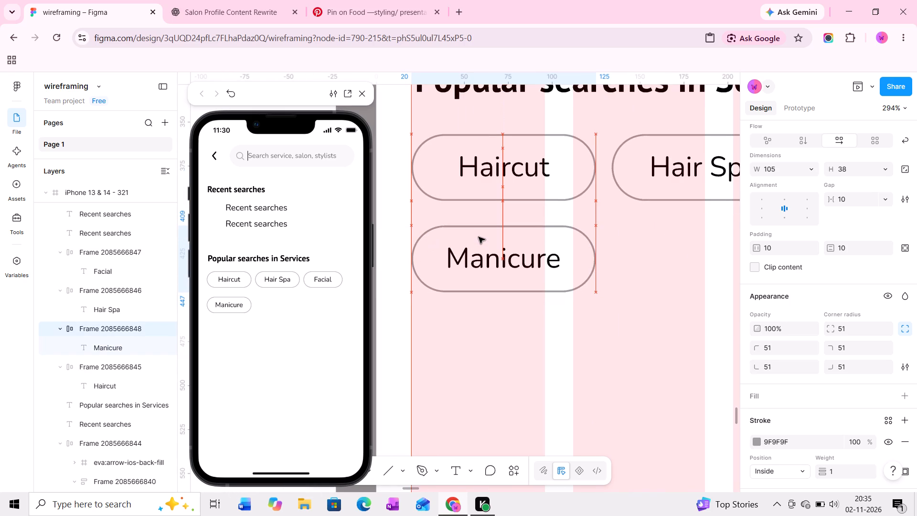
pyautogui.moveTo(479, 237); pyautogui.dragTo(479, 236)
# Duplicate the "Manicure" pill beside itself in the second row, beneath "Hair Spa", at about X 134, Y 407.
pyautogui.keyDown('ctrl'); pyautogui.scroll(-4, 479, 236); pyautogui.keyUp('ctrl')
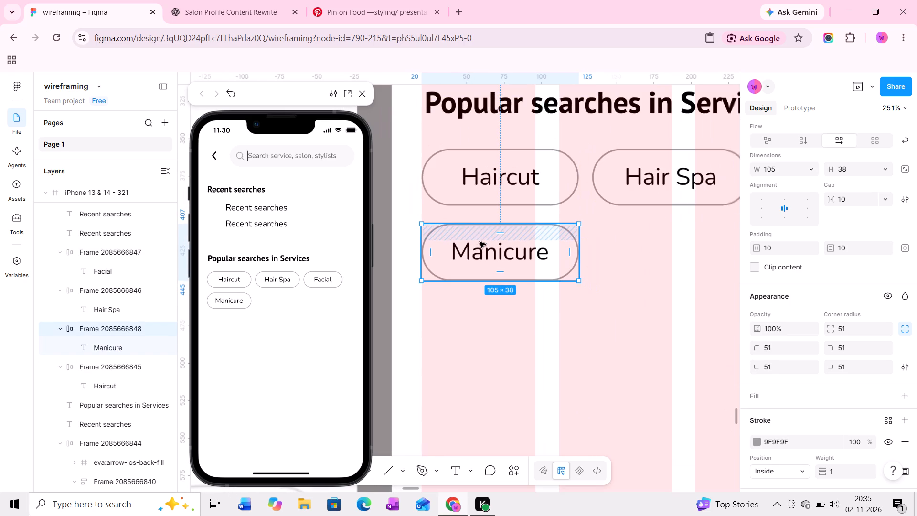
pyautogui.keyDown('alt'); pyautogui.moveTo(480, 245); pyautogui.dragTo(657, 243); pyautogui.keyUp('alt')
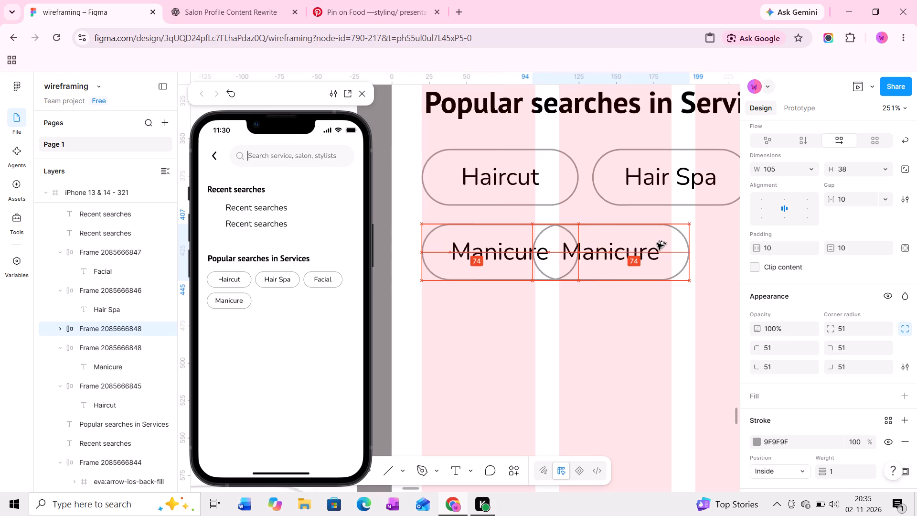
pyautogui.keyDown('alt'); pyautogui.moveTo(657, 243); pyautogui.dragTo(651, 243); pyautogui.keyUp('alt')
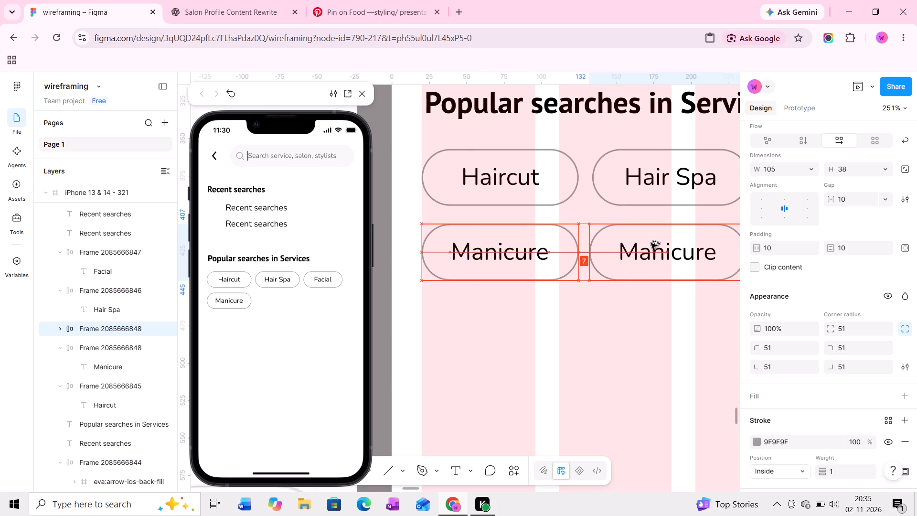
pyautogui.keyDown('alt'); pyautogui.moveTo(651, 243); pyautogui.dragTo(652, 243); pyautogui.keyUp('alt')
# Change the label of the second row's second pill to "Pedicure".
pyautogui.moveTo(653, 243); pyautogui.dragTo(600, 239, button='middle')
pyautogui.keyDown('ctrl'); pyautogui.doubleClick(623, 249); pyautogui.keyUp('ctrl')
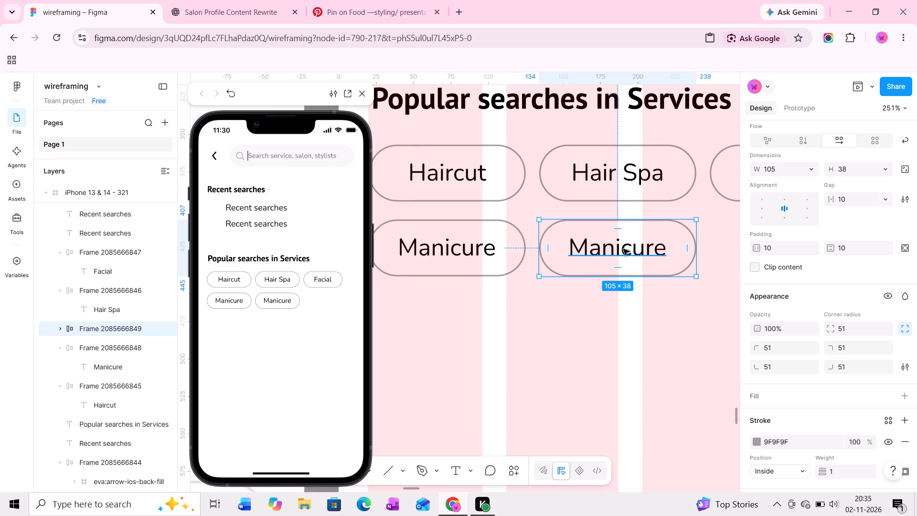
pyautogui.keyDown('ctrl'); pyautogui.scroll(4, 619, 248); pyautogui.keyUp('ctrl')
pyautogui.moveTo(623, 251); pyautogui.dragTo(605, 249, button='middle')
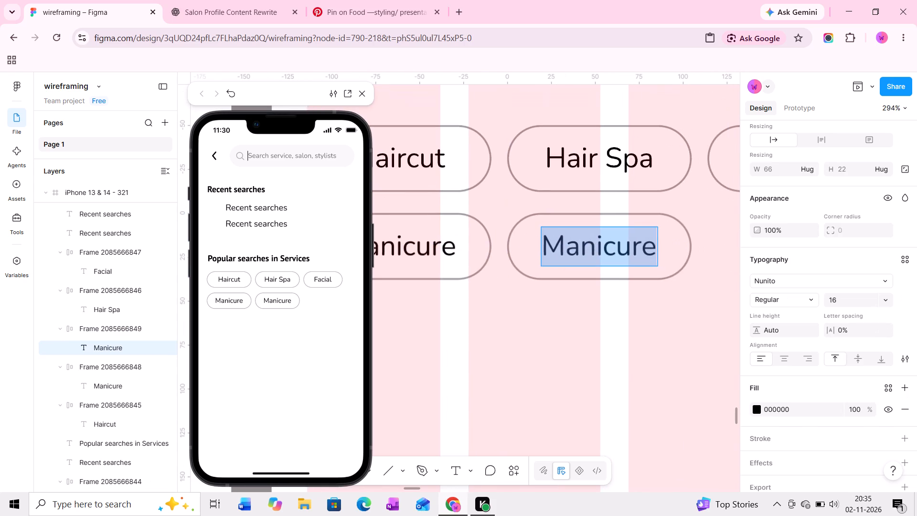
pyautogui.keyDown('ctrl'); pyautogui.scroll(2, 605, 249); pyautogui.keyUp('ctrl')
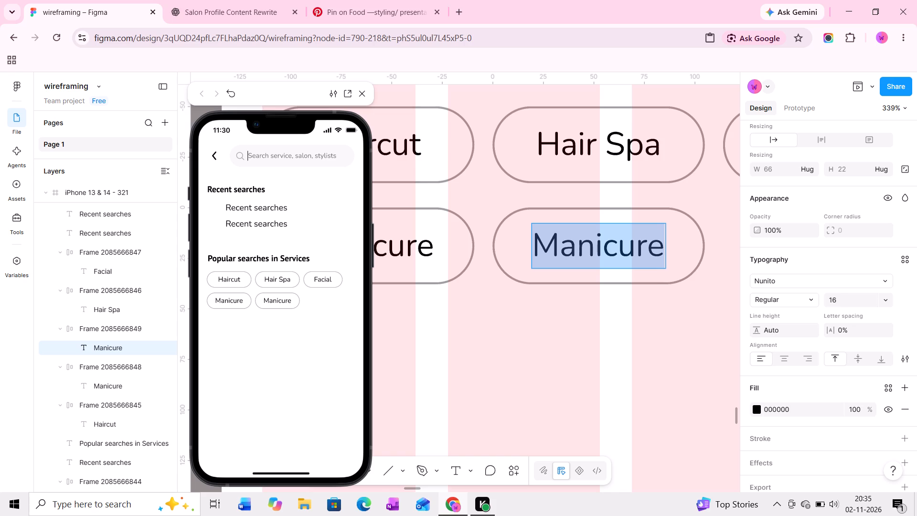
pyautogui.write('Pedicu')
pyautogui.write('re')
pyautogui.click(609, 347)
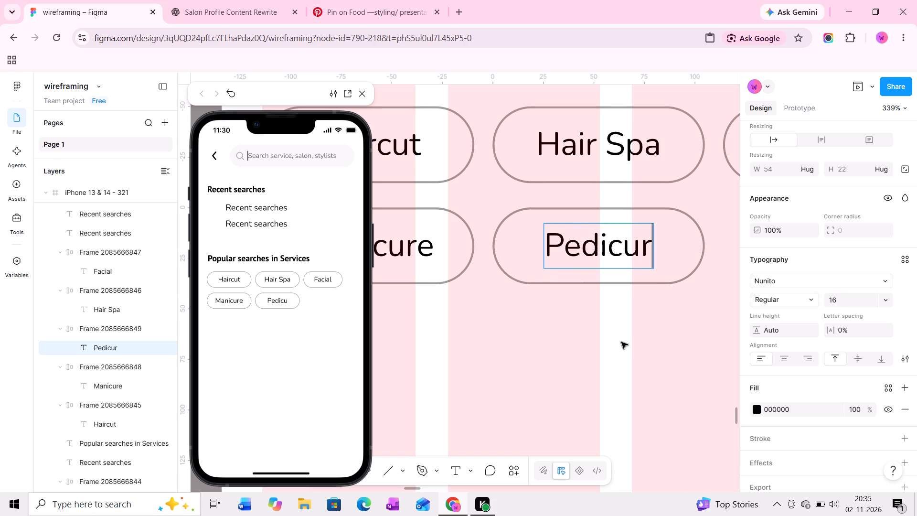
# Duplicate the "Pedicure" pill beside itself in the second row, beneath "Facial", at about X 248, Y 407.
pyautogui.keyDown('ctrl'); pyautogui.scroll(-3, 623, 339); pyautogui.keyUp('ctrl')
pyautogui.moveTo(640, 338); pyautogui.dragTo(591, 338, button='middle')
pyautogui.keyDown('ctrl'); pyautogui.scroll(-2, 591, 338); pyautogui.keyUp('ctrl')
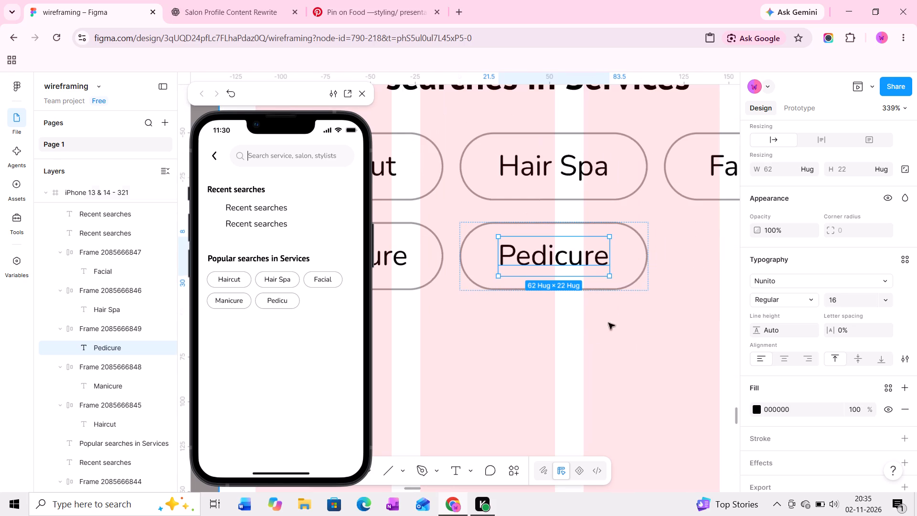
pyautogui.click(621, 271)
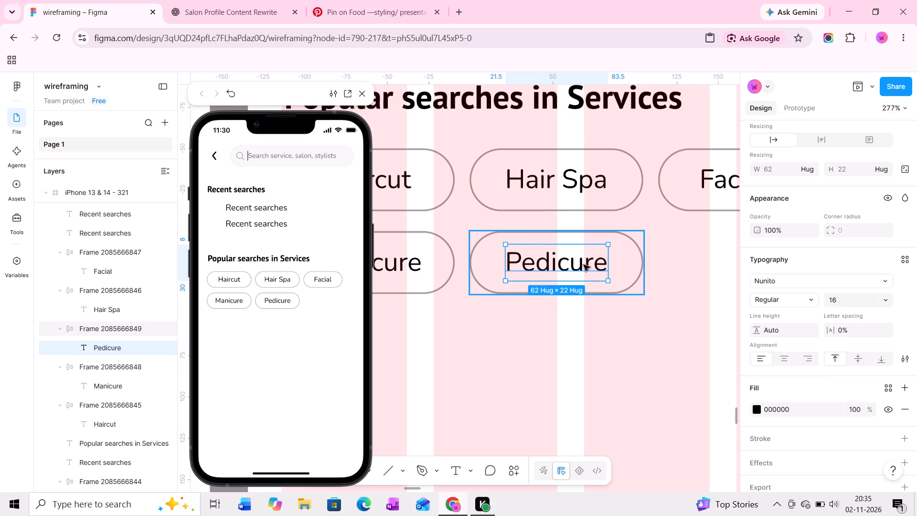
pyautogui.keyDown('alt'); pyautogui.moveTo(544, 256); pyautogui.dragTo(645, 268); pyautogui.keyUp('alt')
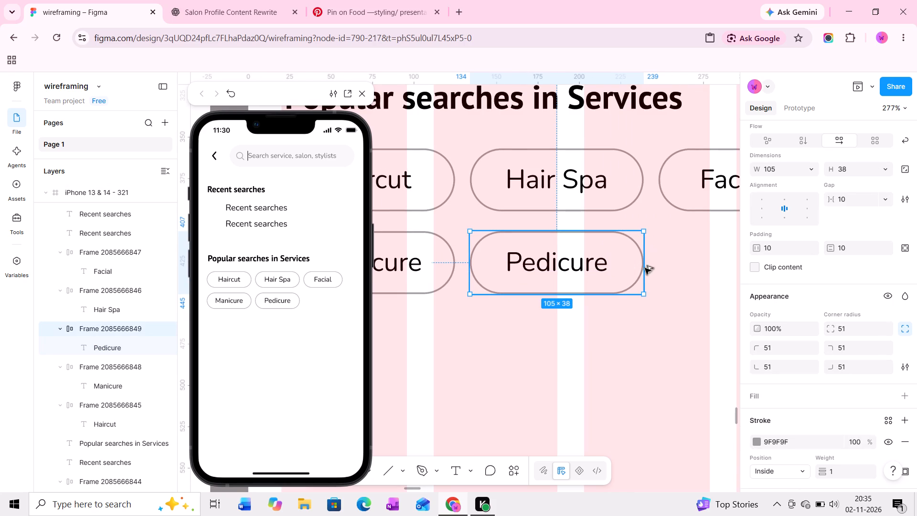
pyautogui.keyDown('alt'); pyautogui.moveTo(645, 268); pyautogui.dragTo(729, 256); pyautogui.keyUp('alt')
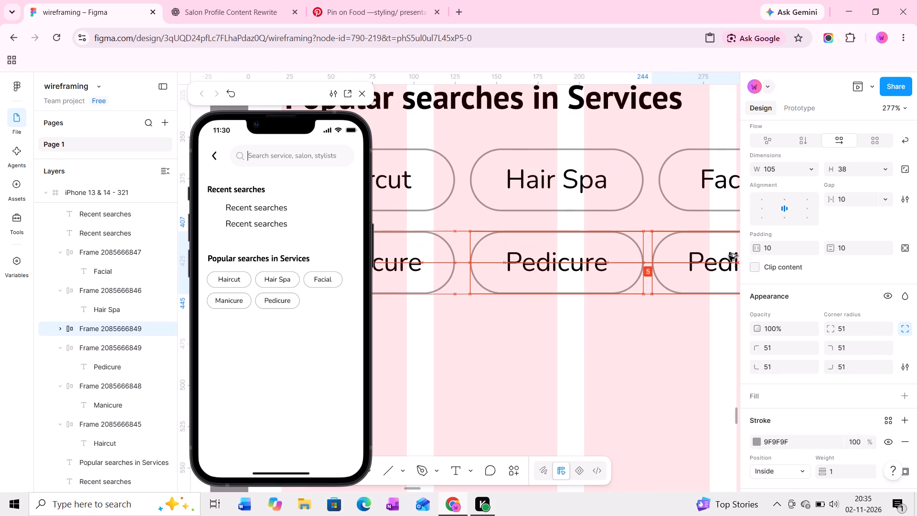
pyautogui.keyDown('alt'); pyautogui.moveTo(729, 256); pyautogui.dragTo(707, 254); pyautogui.keyUp('alt')
pyautogui.keyDown('ctrl'); pyautogui.scroll(-3, 644, 256); pyautogui.keyUp('ctrl')
pyautogui.moveTo(648, 255); pyautogui.dragTo(582, 257, button='middle')
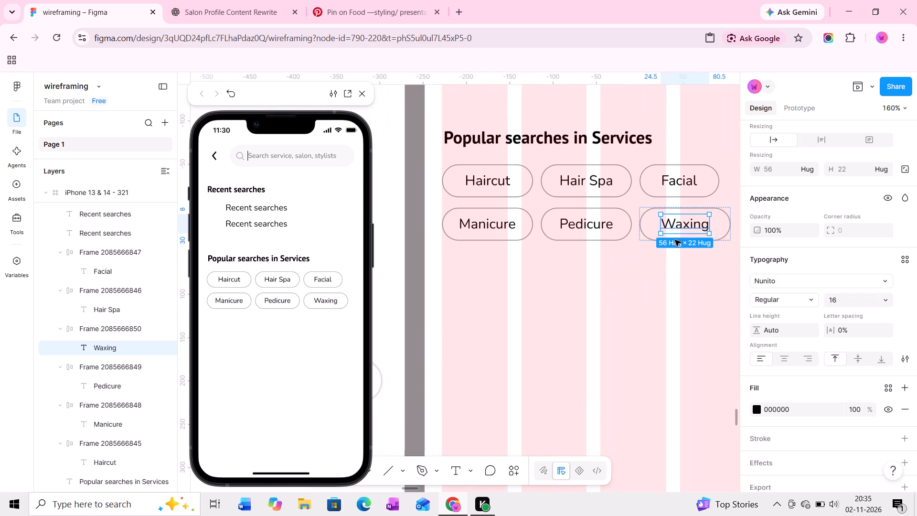
pyautogui.click(645, 222)
pyautogui.keyDown('alt'); pyautogui.moveTo(645, 222); pyautogui.dragTo(522, 303); pyautogui.keyUp('alt')
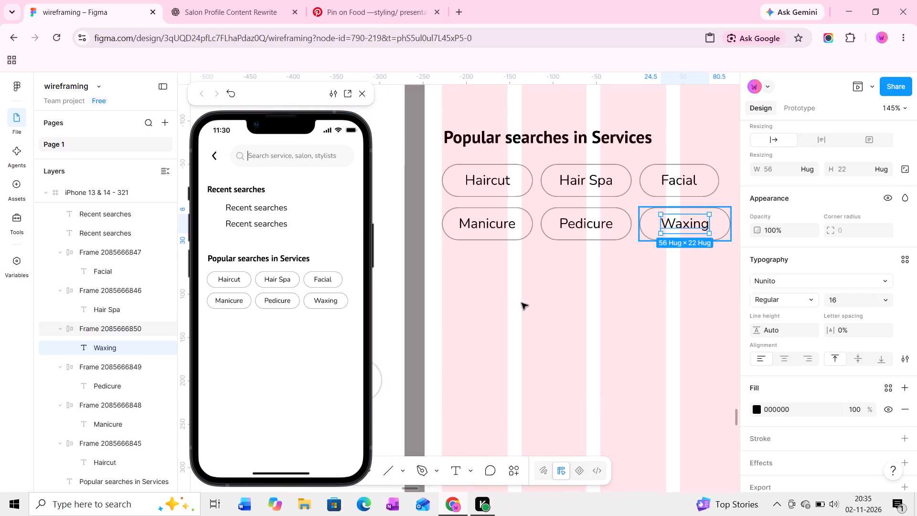
pyautogui.keyDown('alt'); pyautogui.moveTo(522, 303); pyautogui.dragTo(472, 263); pyautogui.keyUp('alt')
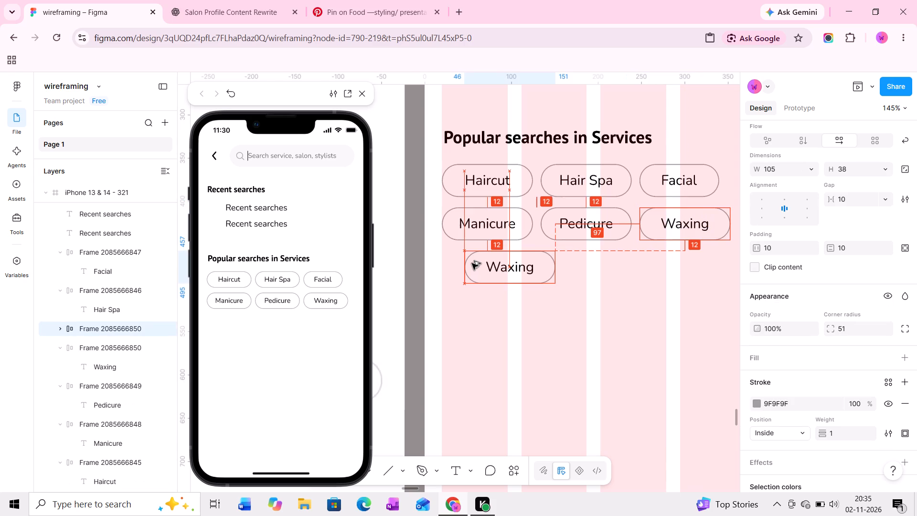
pyautogui.keyDown('alt'); pyautogui.moveTo(472, 263); pyautogui.dragTo(450, 260); pyautogui.keyUp('alt')
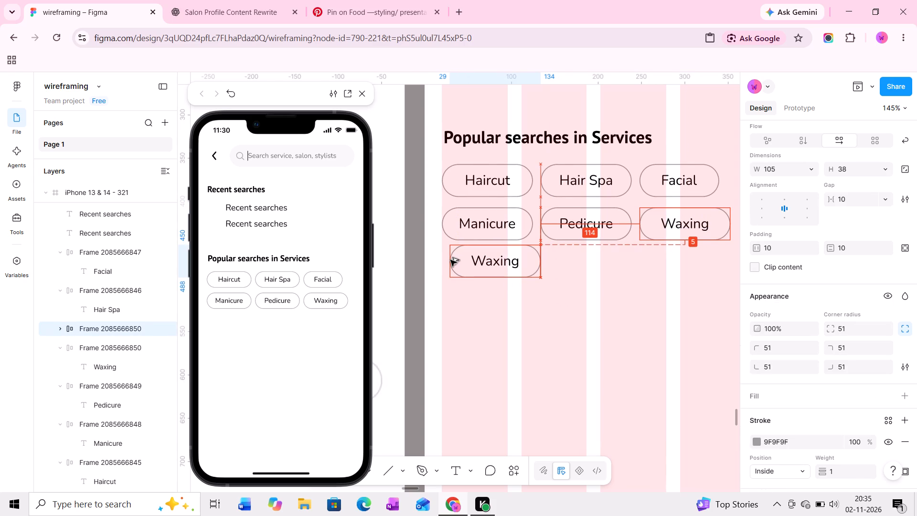
pyautogui.keyDown('alt'); pyautogui.moveTo(450, 260); pyautogui.dragTo(447, 263); pyautogui.keyUp('alt')
# Change the label of the third row's first pill to "Make up".
pyautogui.keyDown('ctrl'); pyautogui.doubleClick(497, 269); pyautogui.keyUp('ctrl')
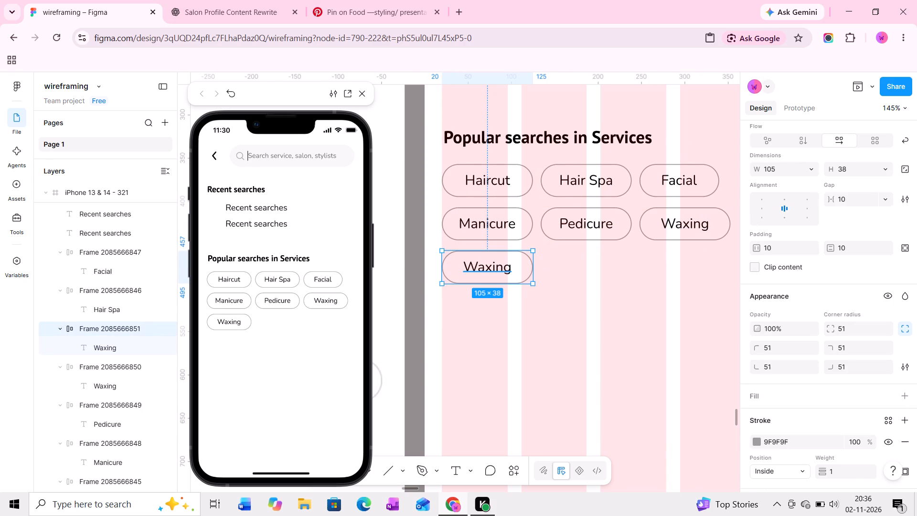
pyautogui.write('Make')
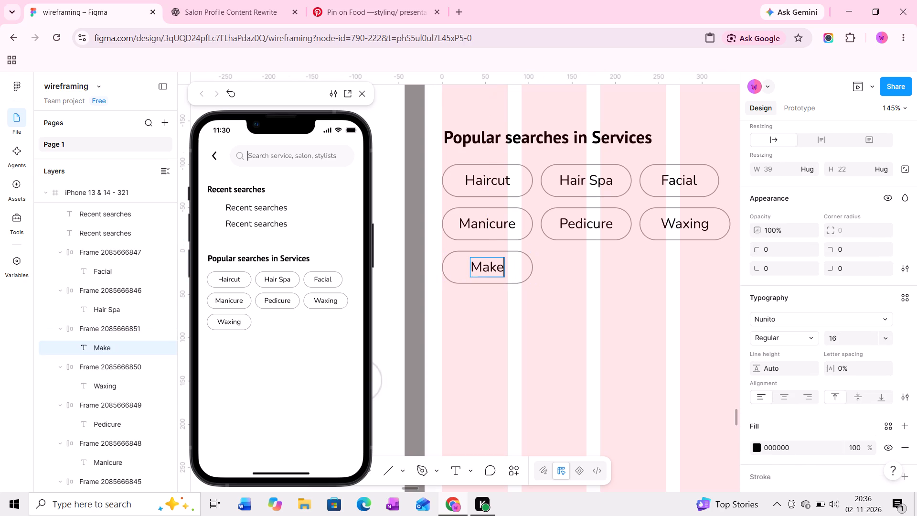
pyautogui.press('space')
pyautogui.write('u')
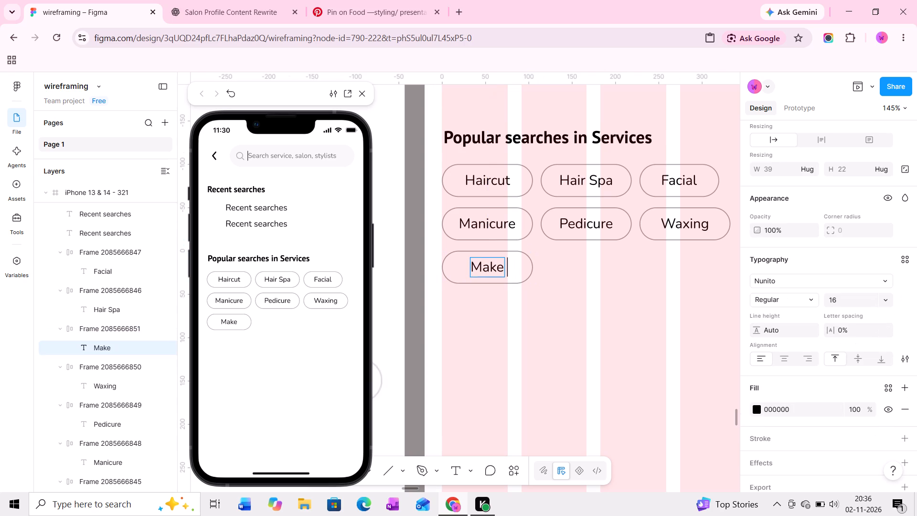
pyautogui.press('p')
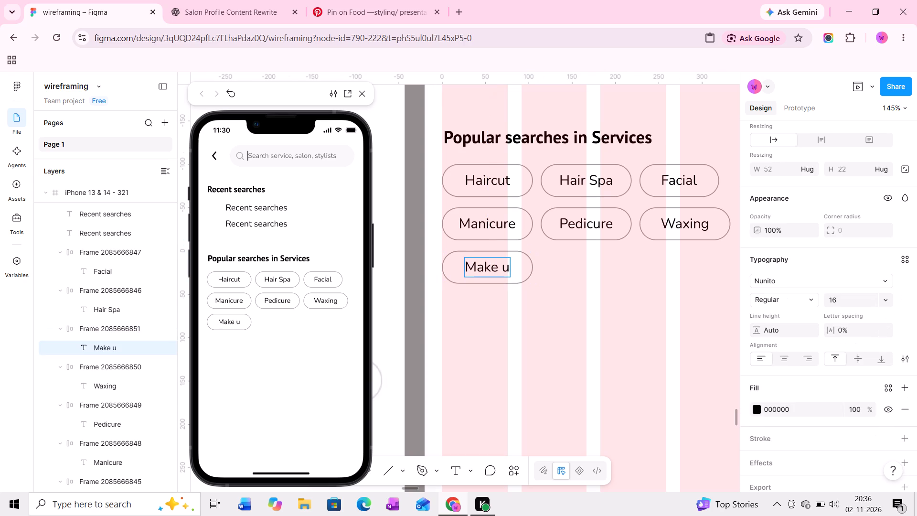
pyautogui.click(558, 287)
# Compare the recent and popular searches sections of the salon search screen with the reference food-delivery search screen beside it.
pyautogui.keyDown('ctrl'); pyautogui.scroll(-4, 511, 237); pyautogui.keyUp('ctrl')
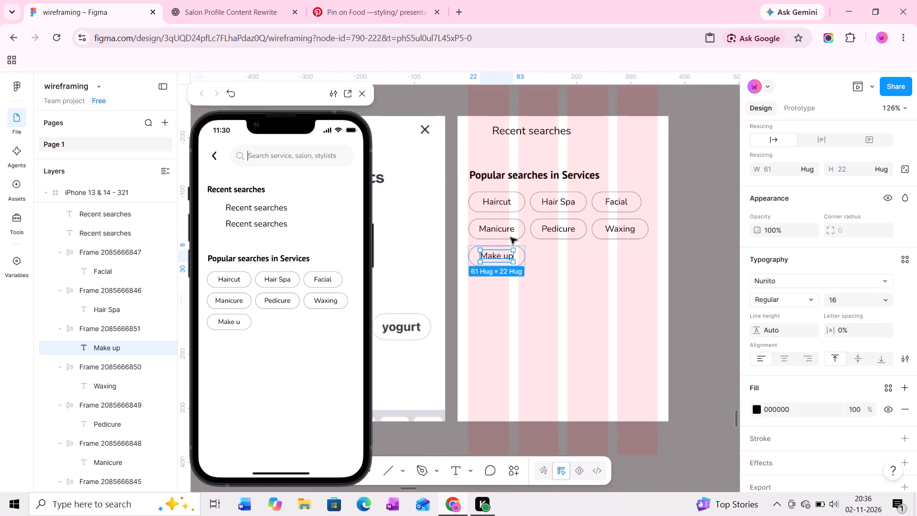
pyautogui.moveTo(511, 237); pyautogui.dragTo(637, 237, button='middle')
pyautogui.keyDown('ctrl'); pyautogui.scroll(-4, 637, 237); pyautogui.keyUp('ctrl')
pyautogui.moveTo(647, 254); pyautogui.dragTo(657, 236, button='middle')
pyautogui.keyDown('ctrl'); pyautogui.scroll(-3, 657, 236); pyautogui.keyUp('ctrl')
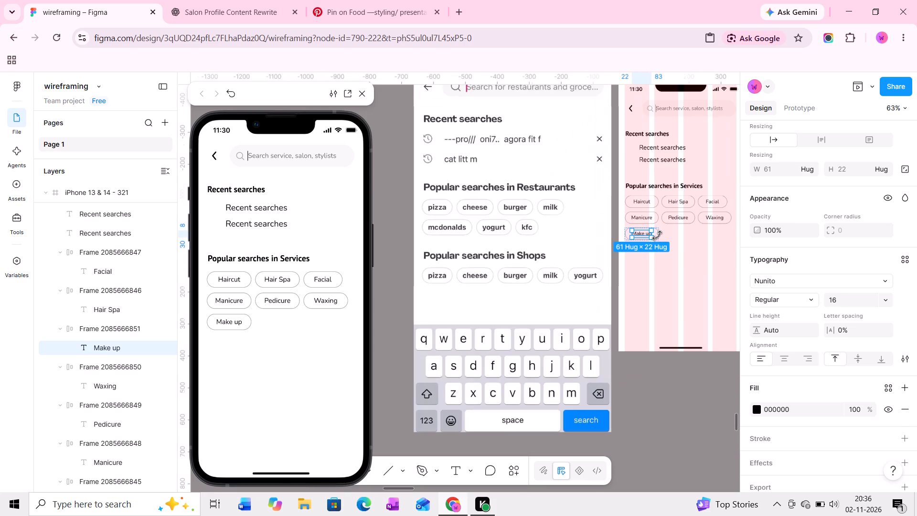
pyautogui.moveTo(672, 264); pyautogui.dragTo(654, 253, button='middle')
pyautogui.moveTo(660, 267); pyautogui.dragTo(660, 267, button='middle')
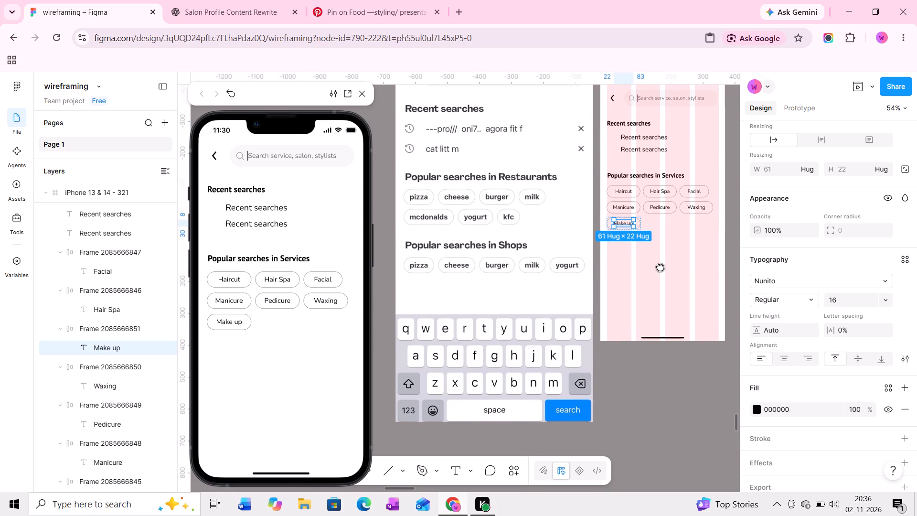
pyautogui.moveTo(660, 267); pyautogui.dragTo(649, 250, button='middle')
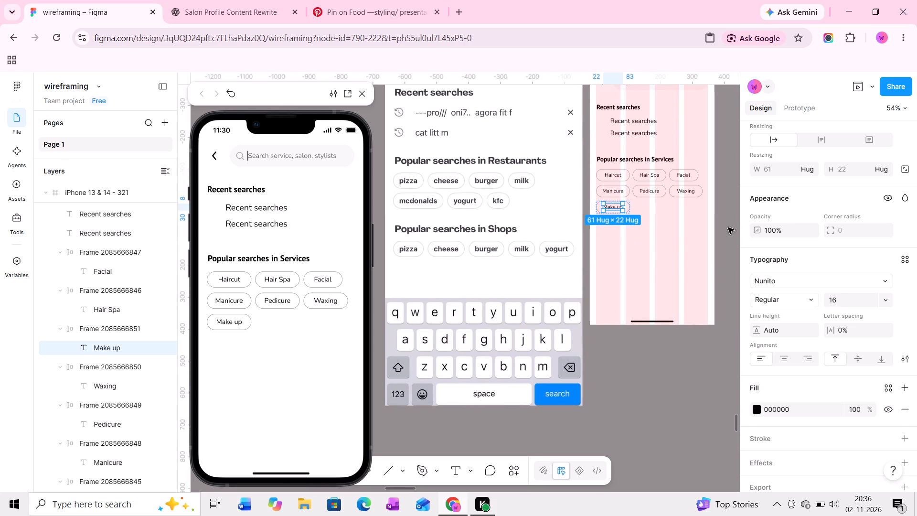
pyautogui.click(728, 227)
pyautogui.keyDown('ctrl'); pyautogui.scroll(-2, 666, 232); pyautogui.keyUp('ctrl')
pyautogui.moveTo(664, 228); pyautogui.dragTo(681, 294, button='middle')
pyautogui.keyDown('ctrl'); pyautogui.scroll(4, 623, 195); pyautogui.keyUp('ctrl')
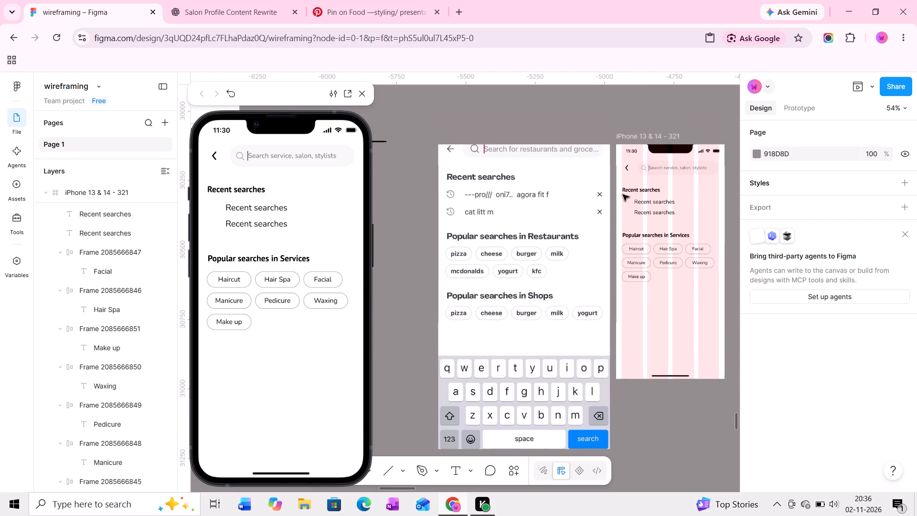
# Open the Iconify plugin and move its window and the prototype preview clear of the "Recent searches" section.
pyautogui.keyDown('ctrl'); pyautogui.scroll(13, 623, 194); pyautogui.keyUp('ctrl')
pyautogui.moveTo(664, 217); pyautogui.dragTo(578, 220, button='middle')
pyautogui.keyDown('ctrl'); pyautogui.scroll(3, 573, 220); pyautogui.keyUp('ctrl')
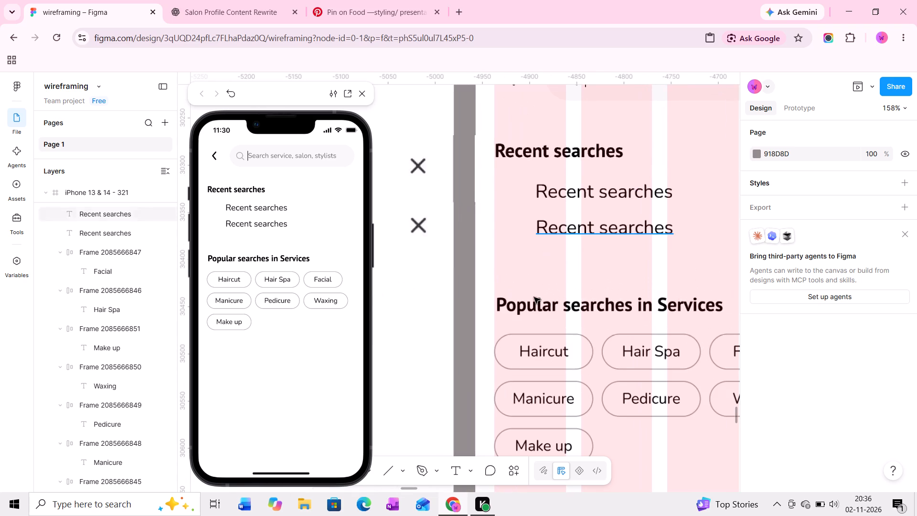
pyautogui.click(511, 467)
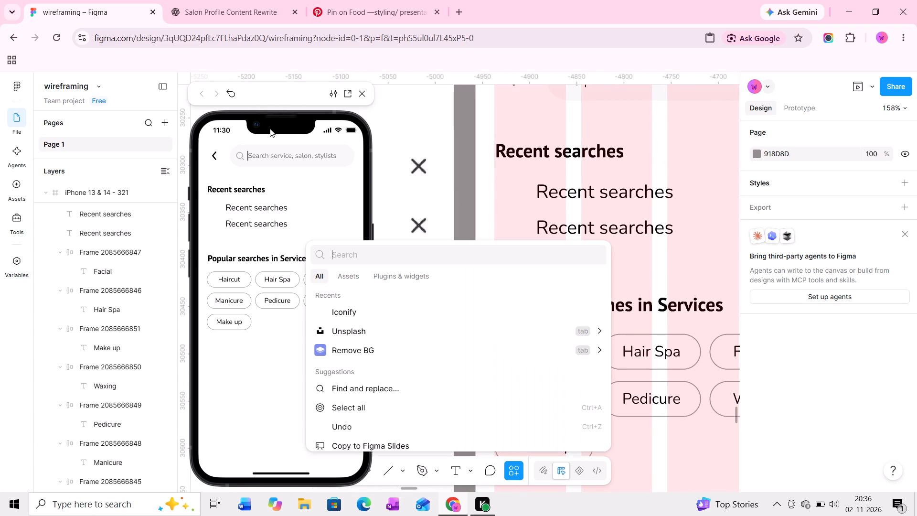
pyautogui.click(360, 314)
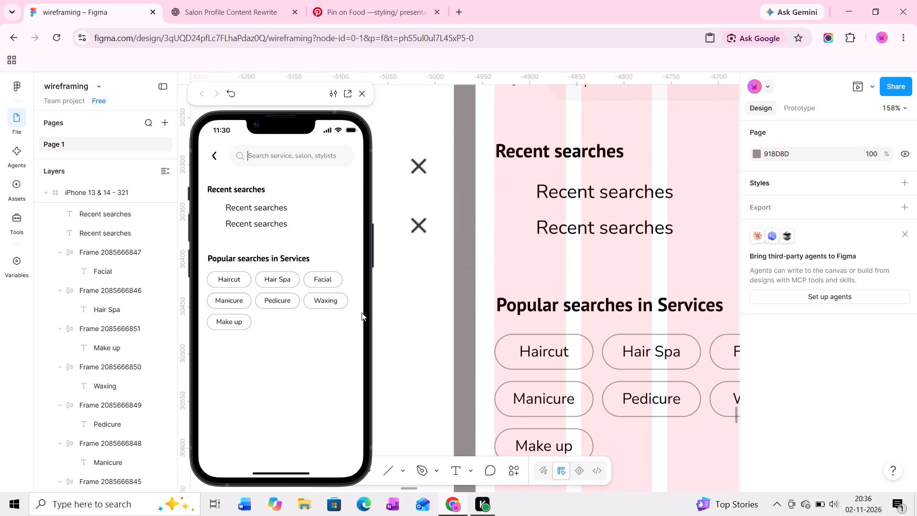
pyautogui.moveTo(290, 100); pyautogui.dragTo(292, 100)
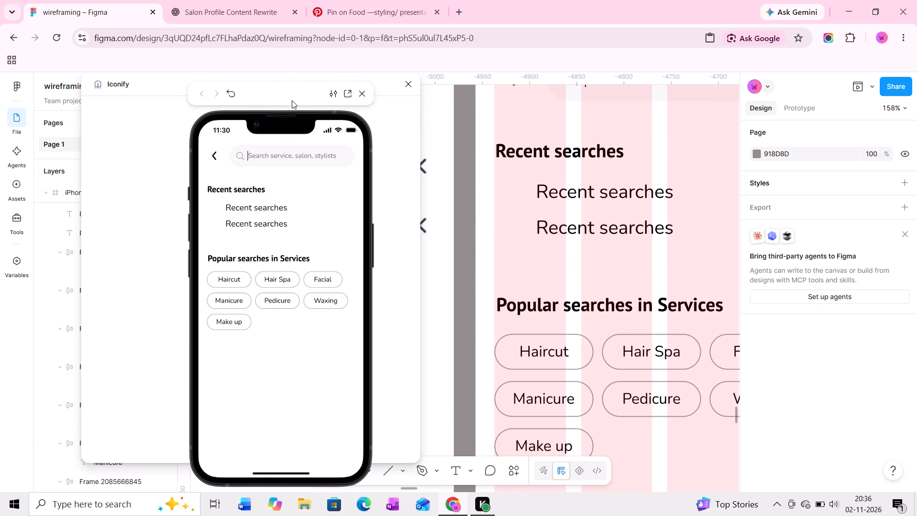
pyautogui.moveTo(292, 100); pyautogui.dragTo(227, 93)
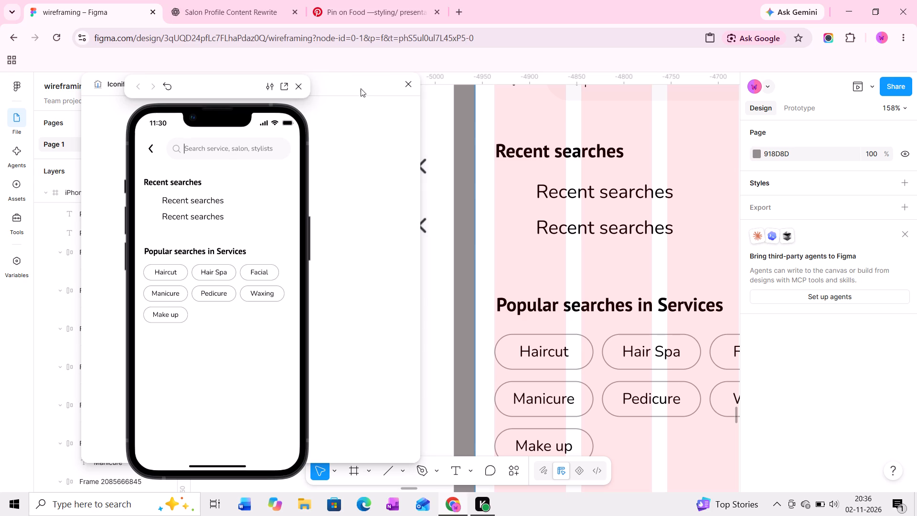
pyautogui.moveTo(338, 88); pyautogui.dragTo(751, 103)
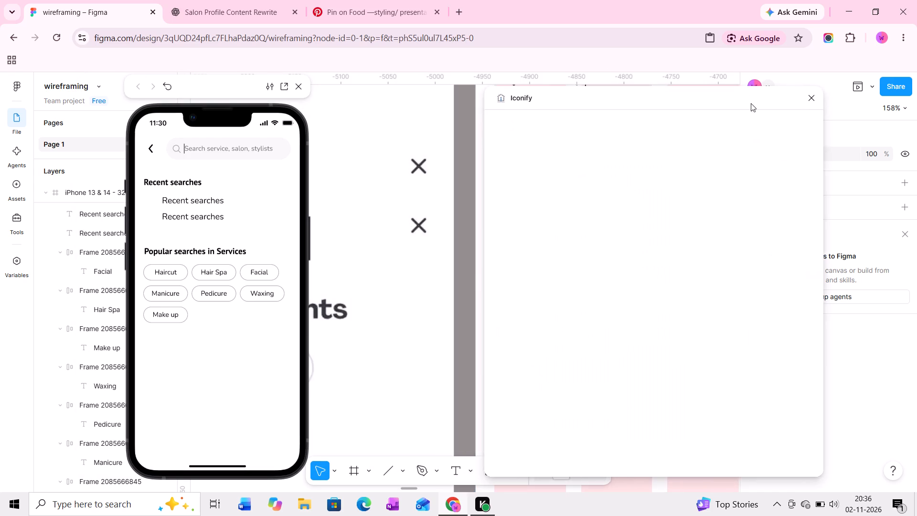
pyautogui.moveTo(751, 103); pyautogui.dragTo(878, 86)
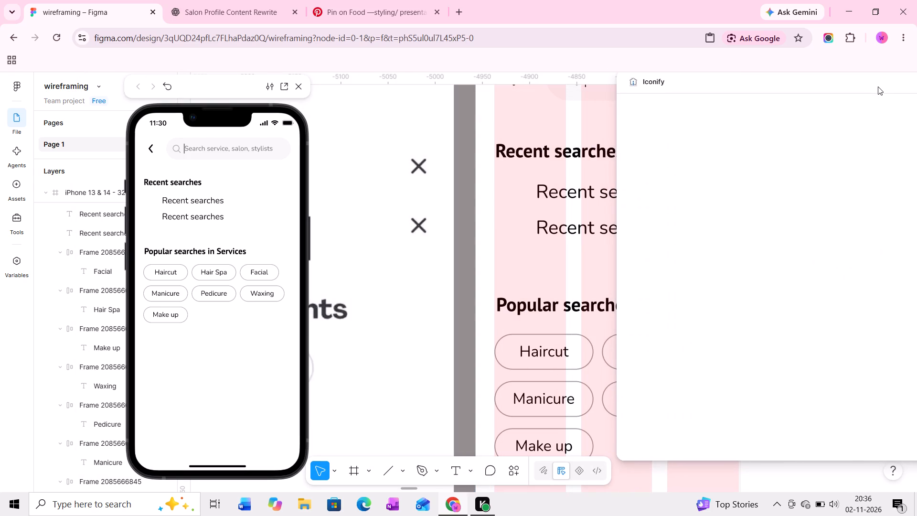
pyautogui.moveTo(878, 86); pyautogui.dragTo(875, 96)
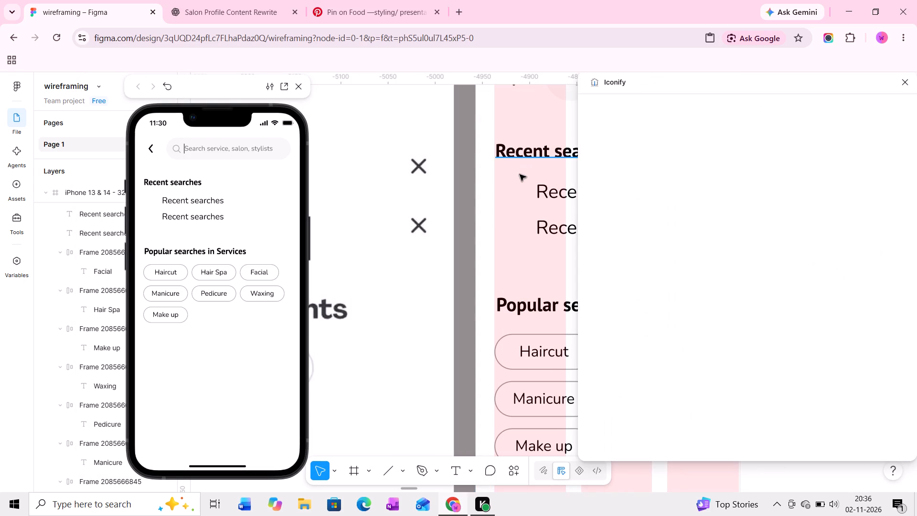
pyautogui.moveTo(531, 183); pyautogui.dragTo(489, 166, button='middle')
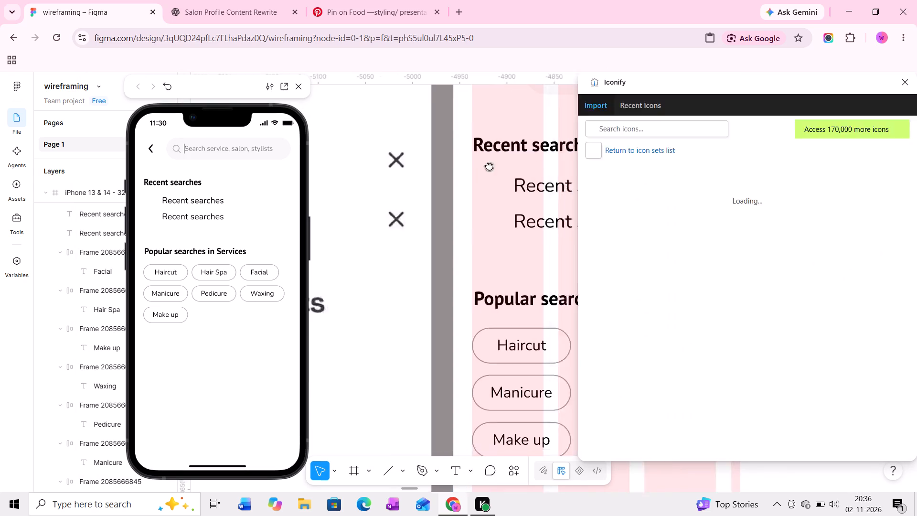
pyautogui.moveTo(489, 166); pyautogui.dragTo(488, 165, button='middle')
pyautogui.keyDown('ctrl'); pyautogui.scroll(6, 483, 168); pyautogui.keyUp('ctrl')
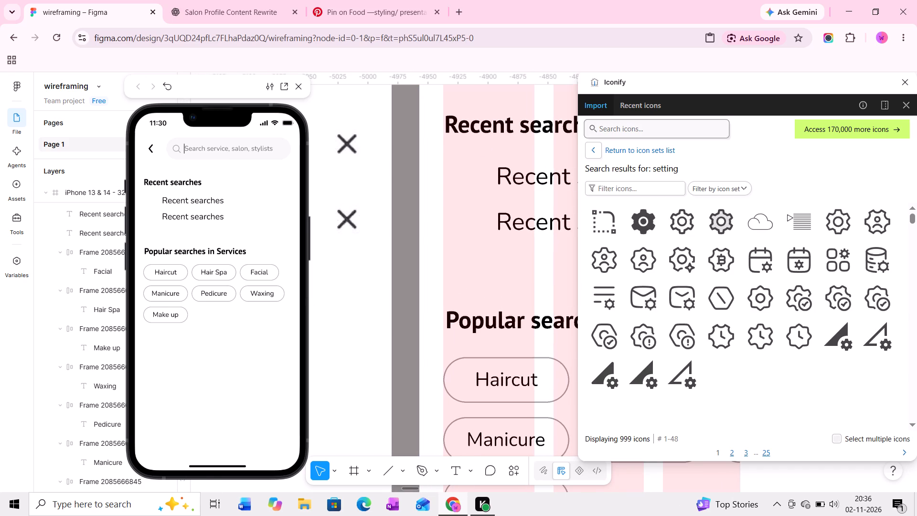
# Search Iconify for "clock" and place the akar-icons clock in front of the first recent search entry.
pyautogui.click(623, 129)
pyautogui.press('c')
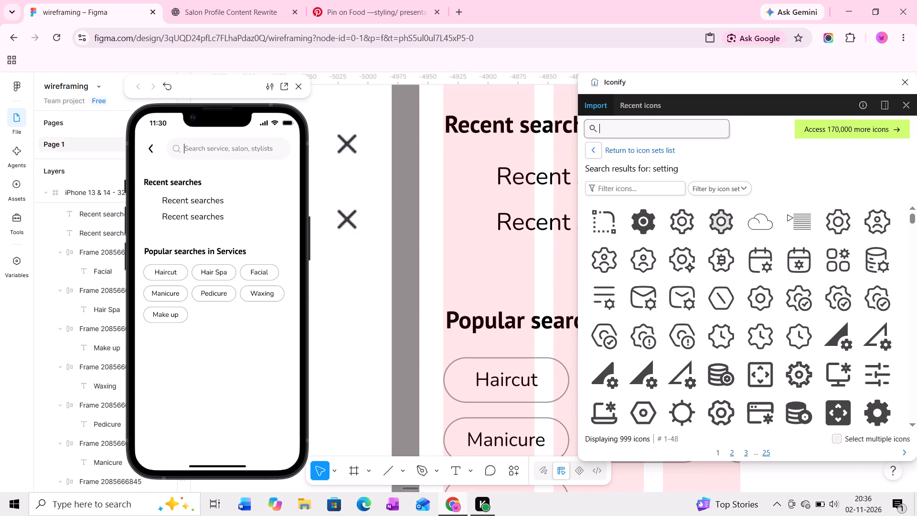
pyautogui.write('lo')
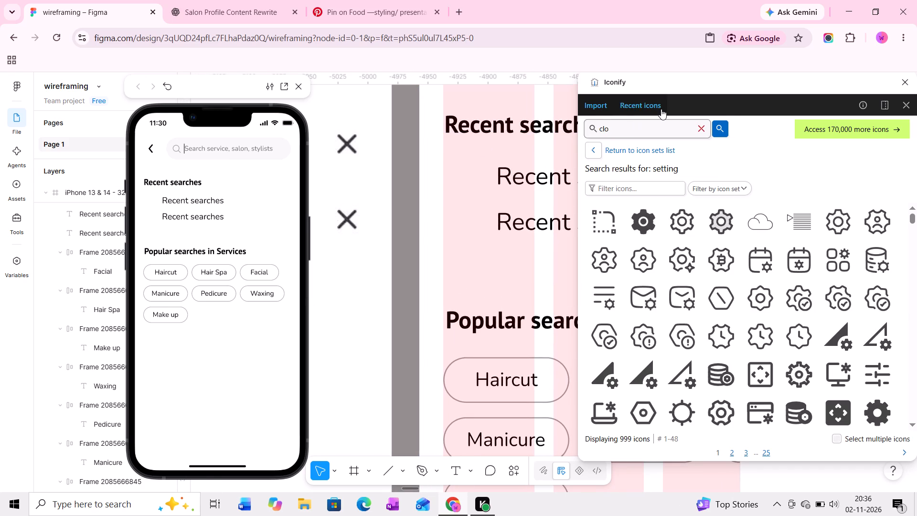
pyautogui.press('c')
pyautogui.press('k')
pyautogui.press('Return')
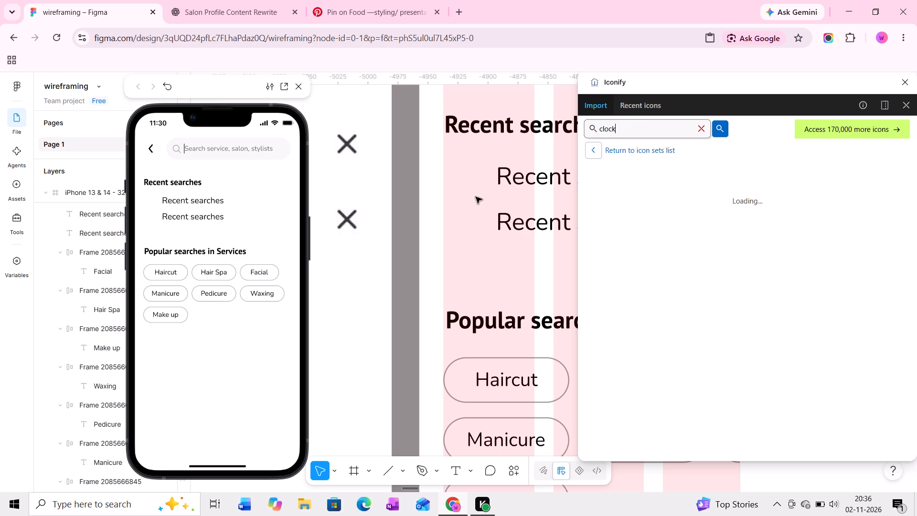
pyautogui.moveTo(608, 225); pyautogui.dragTo(471, 175)
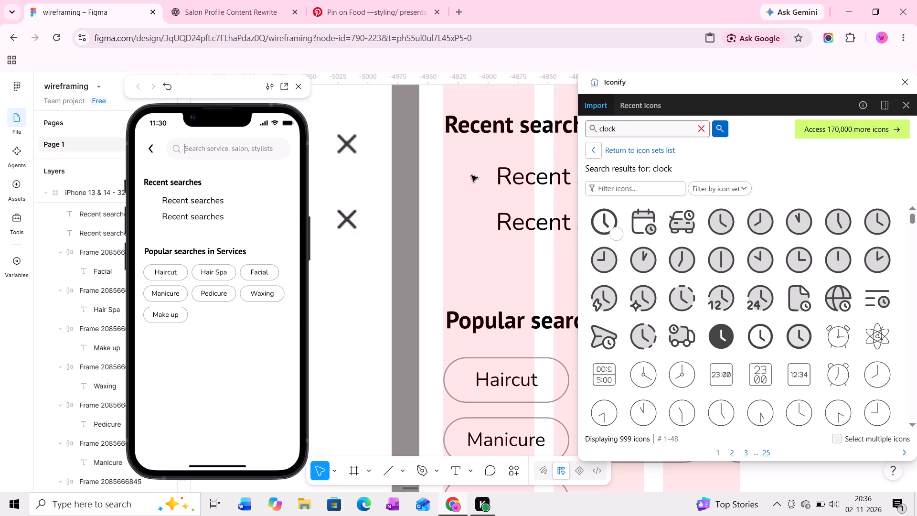
# Resize the clock icon to 22 × 22 and align it with the first recent search entry at X 20.
pyautogui.keyDown('ctrl'); pyautogui.scroll(5, 470, 175); pyautogui.keyUp('ctrl')
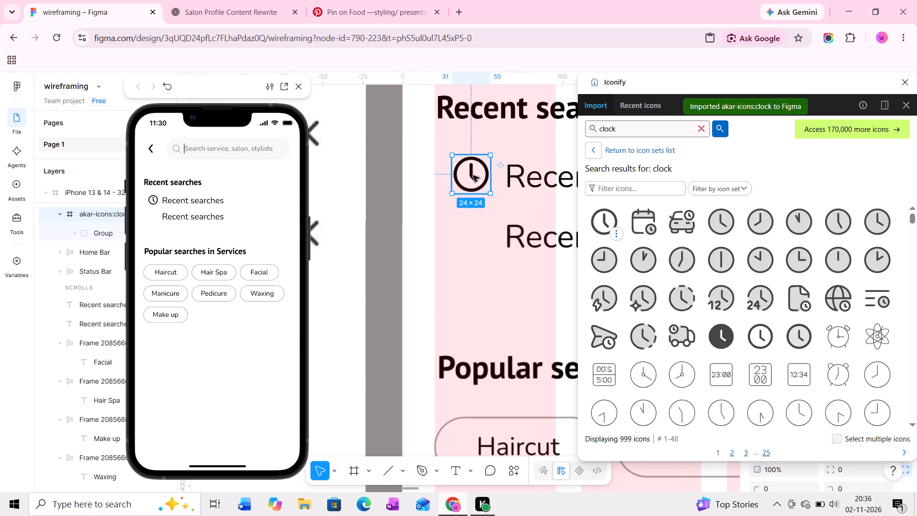
pyautogui.moveTo(468, 176); pyautogui.dragTo(459, 178)
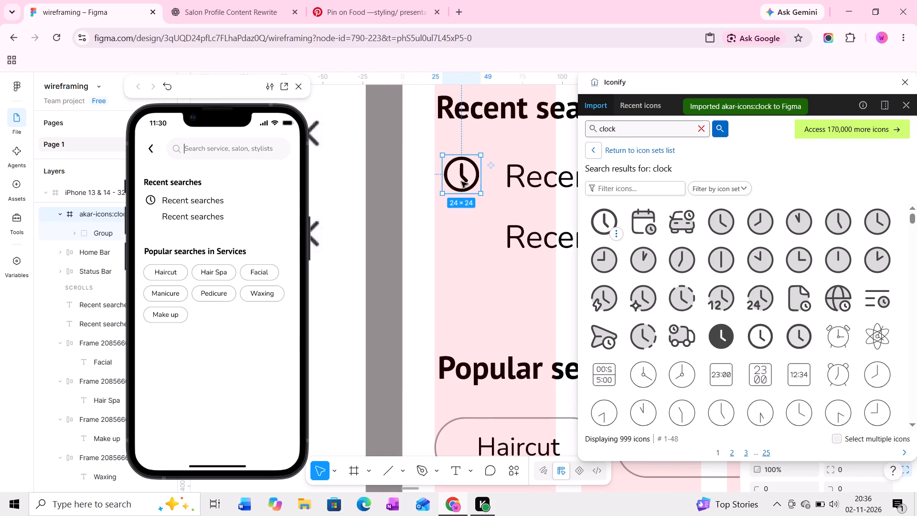
pyautogui.moveTo(462, 178); pyautogui.dragTo(468, 185)
pyautogui.moveTo(486, 197); pyautogui.dragTo(480, 190)
pyautogui.moveTo(465, 185); pyautogui.dragTo(469, 184)
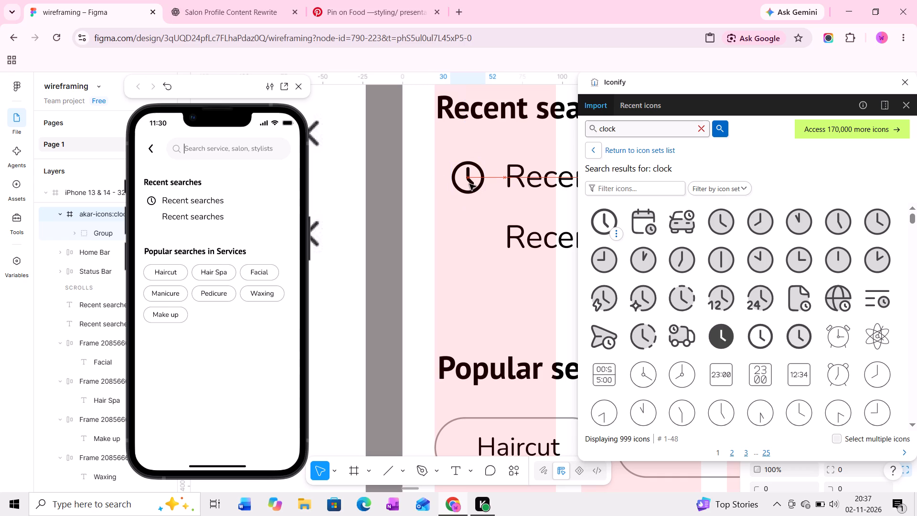
pyautogui.moveTo(469, 184); pyautogui.dragTo(467, 183)
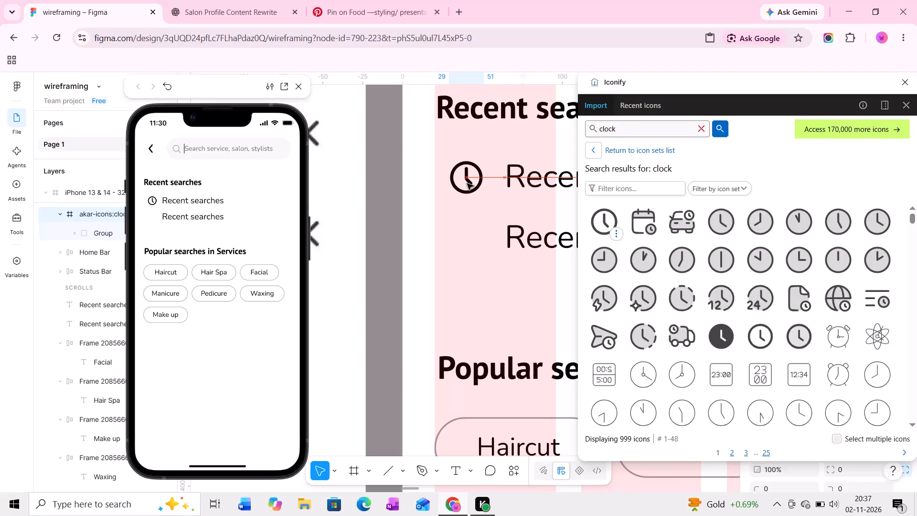
pyautogui.moveTo(467, 183); pyautogui.dragTo(455, 183)
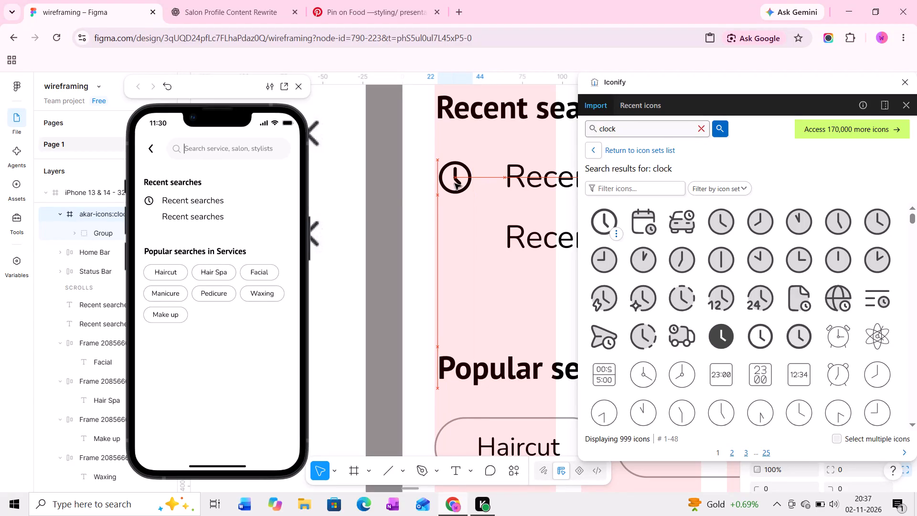
pyautogui.moveTo(455, 183); pyautogui.dragTo(452, 183)
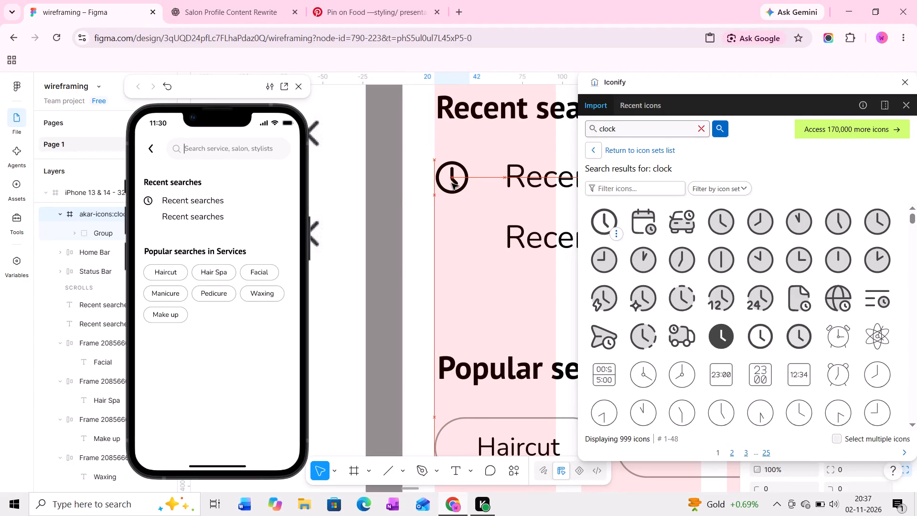
# Duplicate the clock icon directly beneath the first one, in front of the second recent search entry.
pyautogui.keyDown('alt'); pyautogui.moveTo(452, 183); pyautogui.dragTo(451, 244); pyautogui.keyUp('alt')
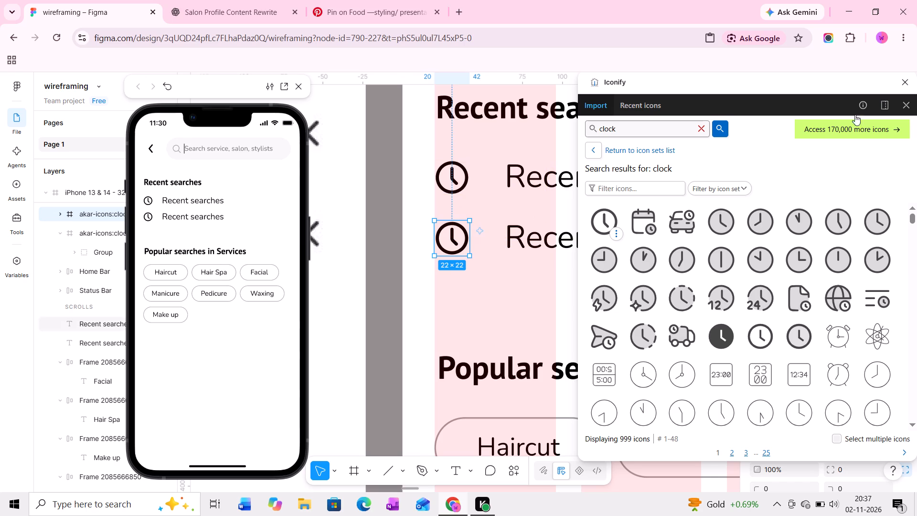
# Close the Iconify plugin and move both recent search entries together closer to their clock icons, at X 54.
pyautogui.click(906, 76)
pyautogui.click(549, 238)
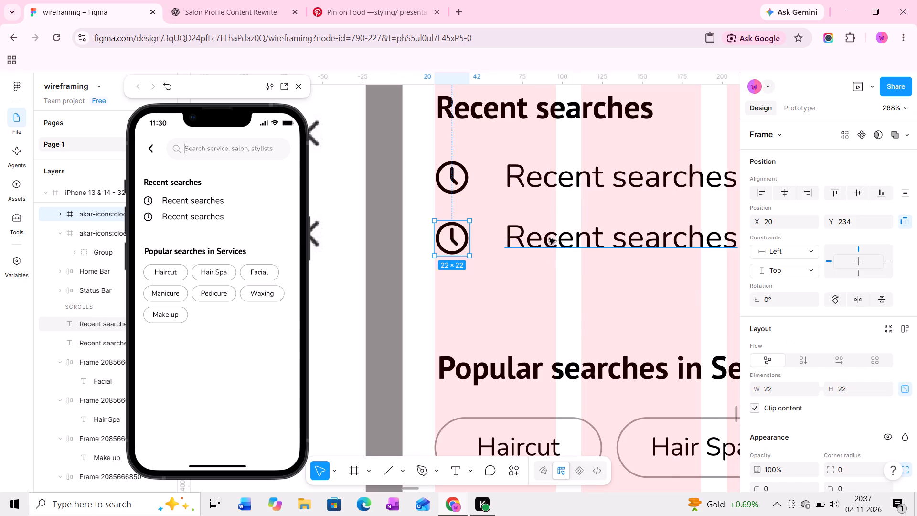
pyautogui.keyDown('shift'); pyautogui.click(551, 174); pyautogui.keyUp('shift')
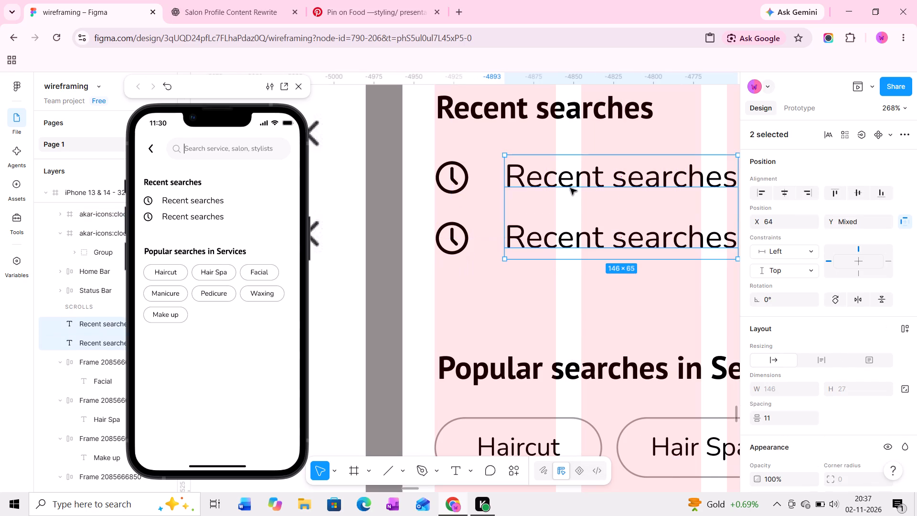
pyautogui.moveTo(570, 188); pyautogui.dragTo(554, 189)
pyautogui.click(558, 182)
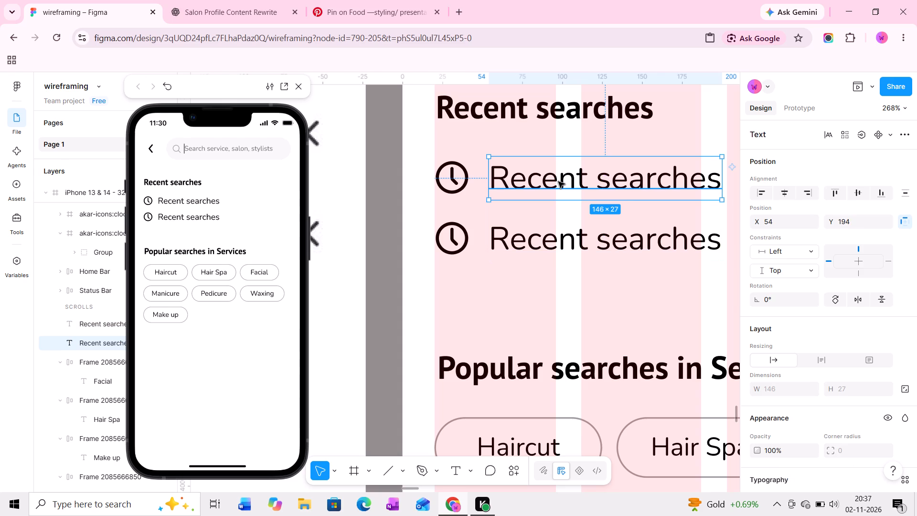
pyautogui.doubleClick(558, 182)
pyautogui.scroll(-3, 812, 238)
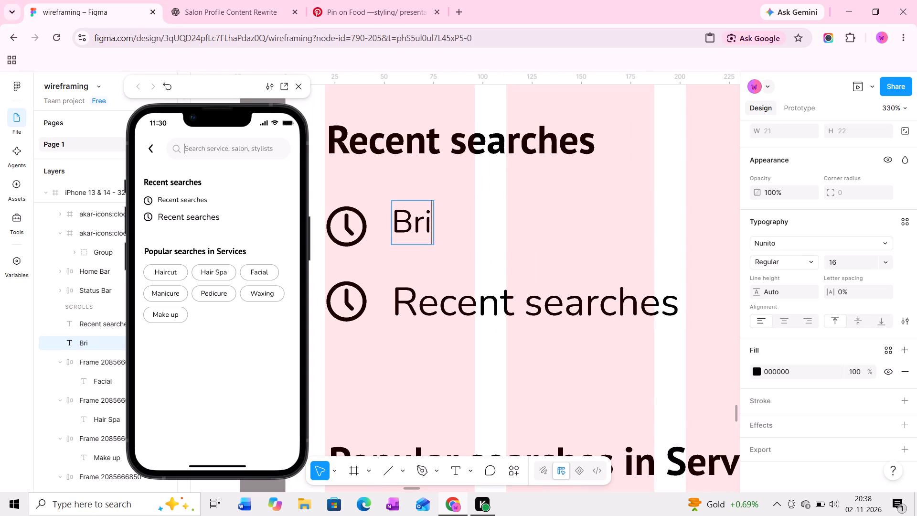
pyautogui.write('makeup')
# Replace the second recent search entry's text with "Gel nail extension".
pyautogui.tripleClick(429, 306)
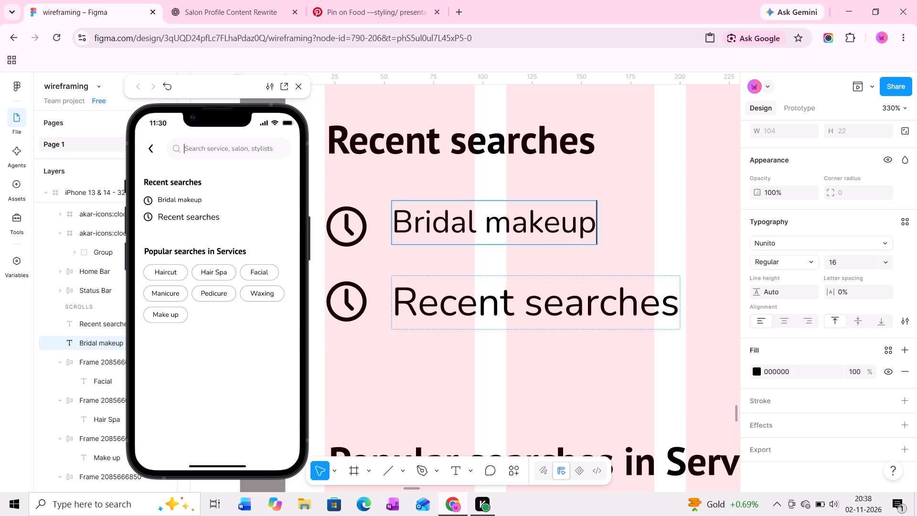
pyautogui.keyDown('ctrl'); pyautogui.doubleClick(440, 306); pyautogui.keyUp('ctrl')
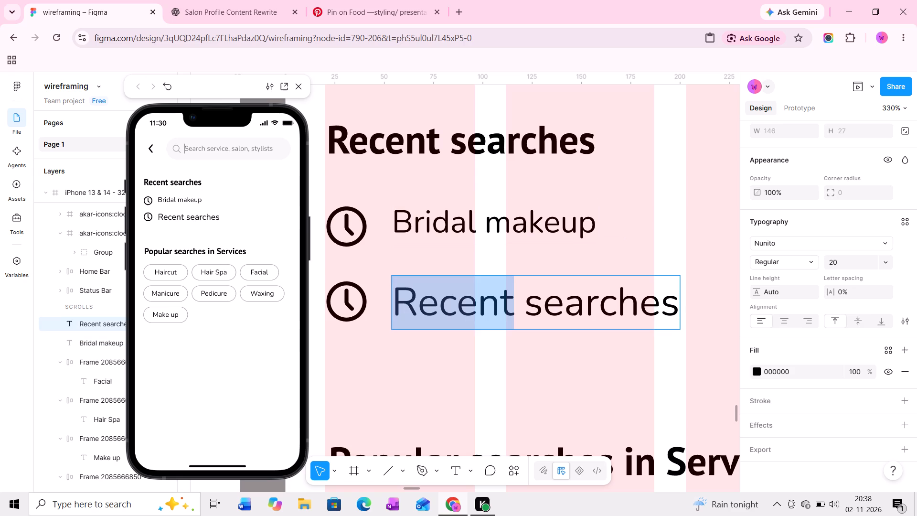
pyautogui.tripleClick(440, 306)
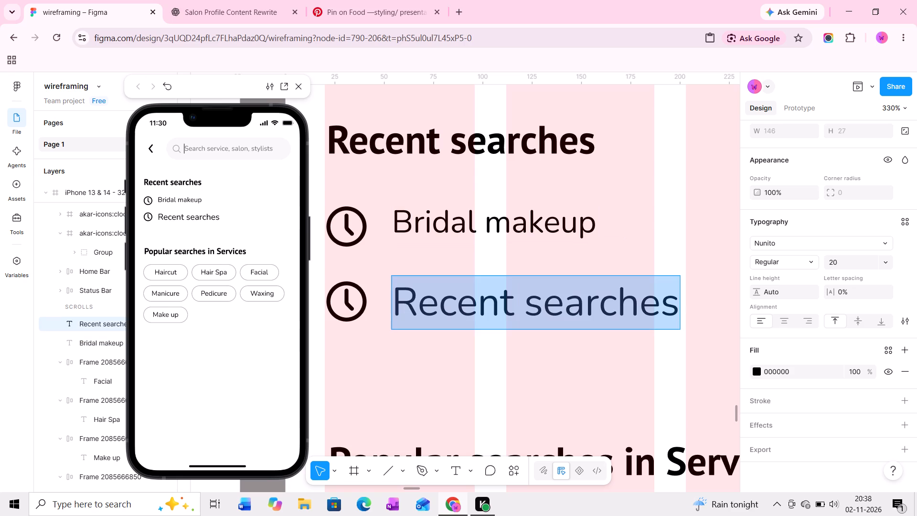
pyautogui.write('Gel')
pyautogui.press('space')
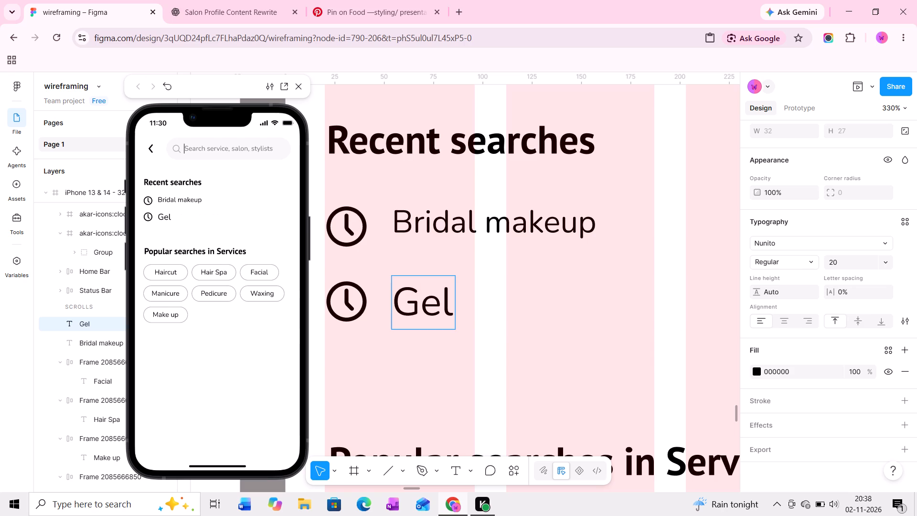
pyautogui.write('nail exten')
pyautogui.write('sip')
pyautogui.press('BackSpace')
pyautogui.write('on')
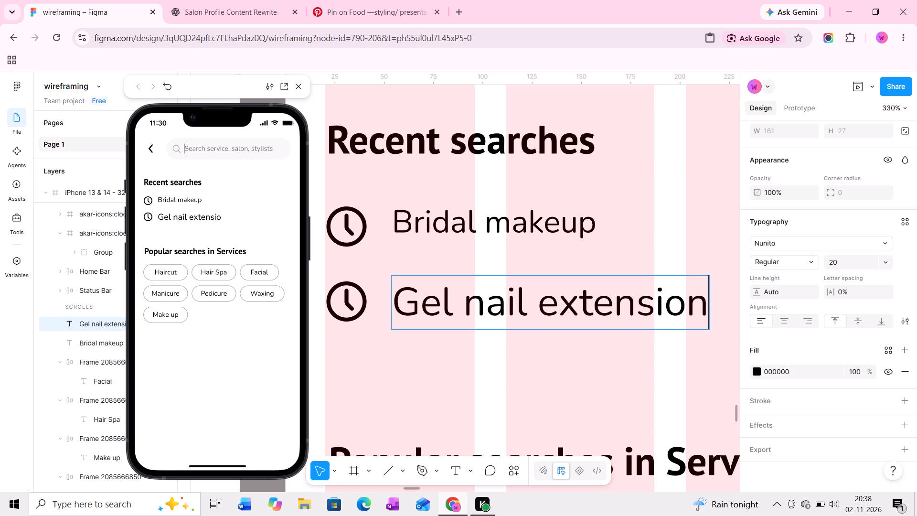
pyautogui.click(539, 372)
# Set the font size of the "Gel nail extension" text to 16.
pyautogui.click(890, 264)
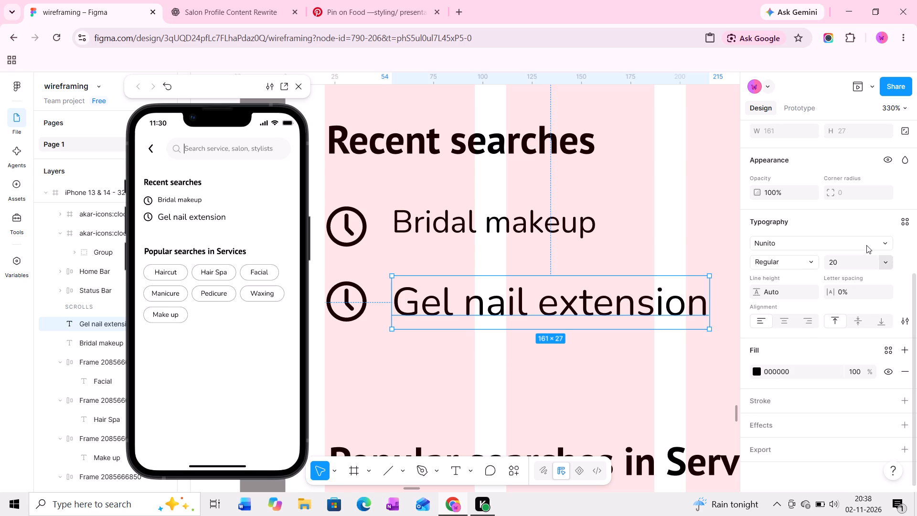
pyautogui.click(855, 252)
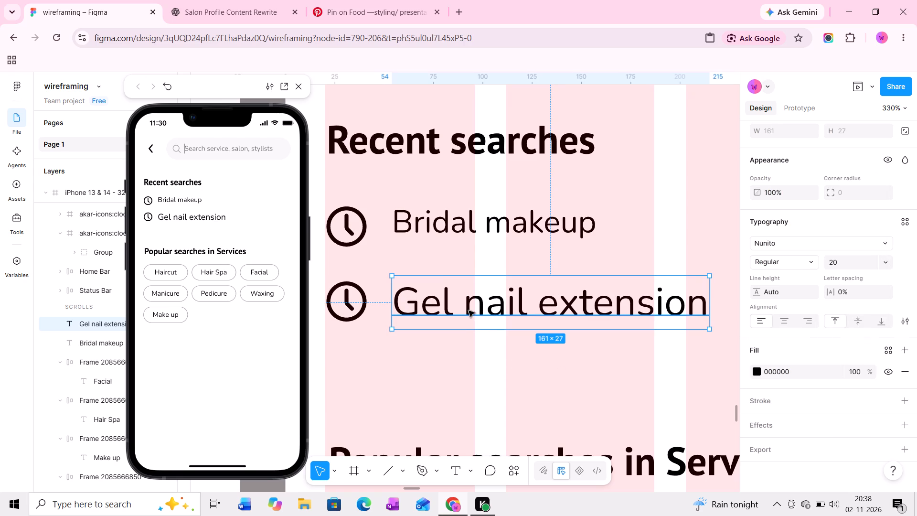
pyautogui.click(887, 265)
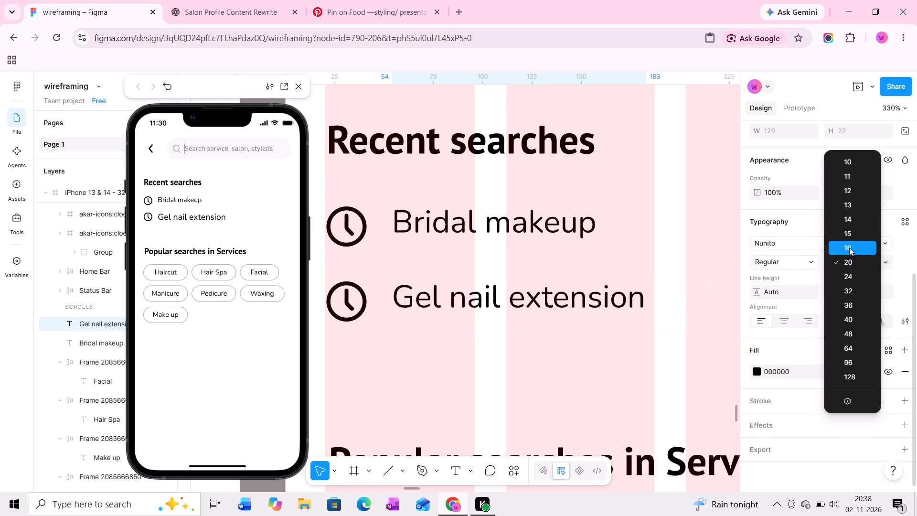
pyautogui.click(849, 247)
# Nudge the "Gel nail extension" and "Bridal makeup" texts down so each lines up vertically with its clock icon.
pyautogui.moveTo(430, 294); pyautogui.dragTo(432, 299)
pyautogui.click(412, 228)
pyautogui.moveTo(419, 224); pyautogui.dragTo(420, 229)
# Wrap the first clock icon and the "Bridal makeup" text in a horizontal auto layout frame.
pyautogui.keyDown('ctrl'); pyautogui.scroll(-2, 430, 233); pyautogui.keyUp('ctrl')
pyautogui.moveTo(430, 233); pyautogui.dragTo(503, 233, button='middle')
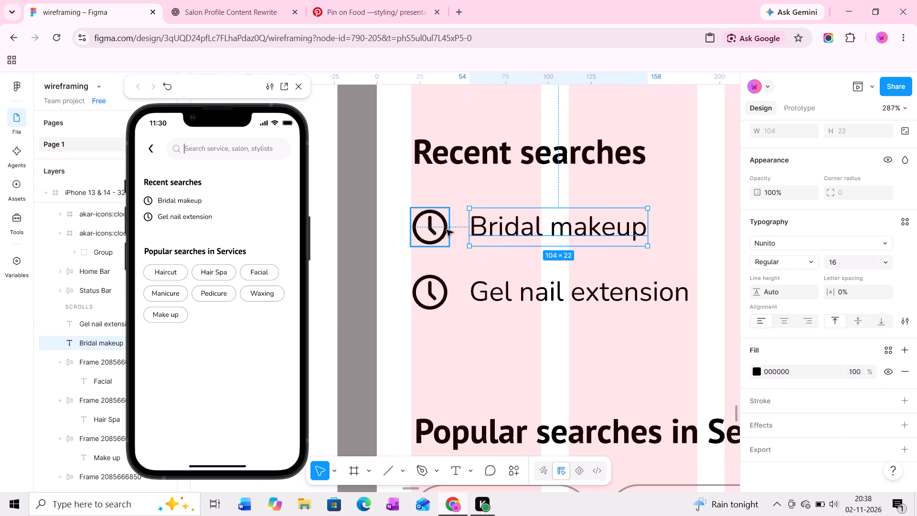
pyautogui.keyDown('shift'); pyautogui.click(446, 230); pyautogui.keyUp('shift')
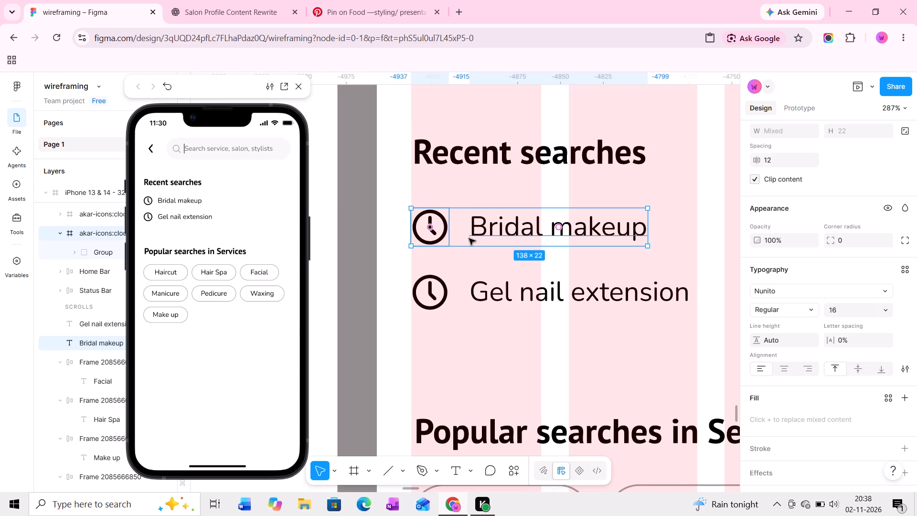
pyautogui.hotkey('shift', 'a')
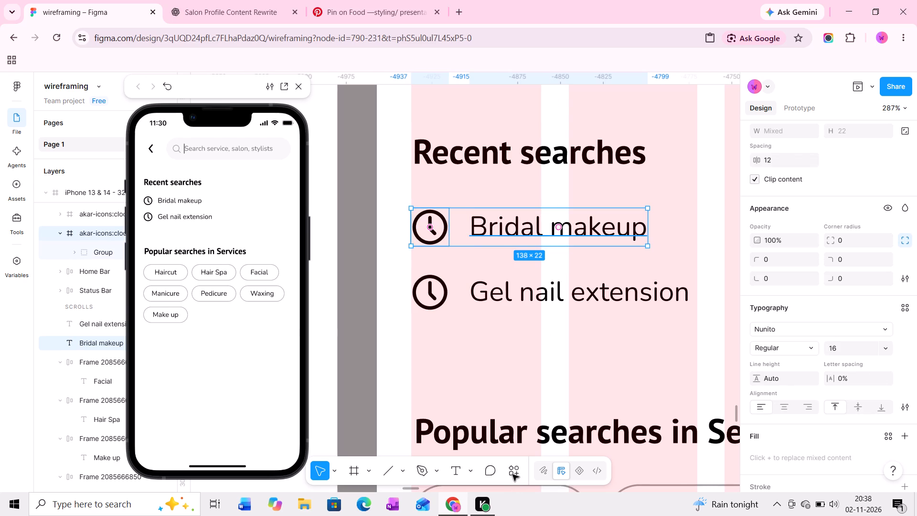
# Reorder the "Bridal makeup" auto layout frame so the clock icon comes before the text.
pyautogui.keyDown('ctrl'); pyautogui.scroll(-6, 551, 303); pyautogui.keyUp('ctrl')
pyautogui.keyDown('ctrl'); pyautogui.scroll(2, 576, 269); pyautogui.keyUp('ctrl')
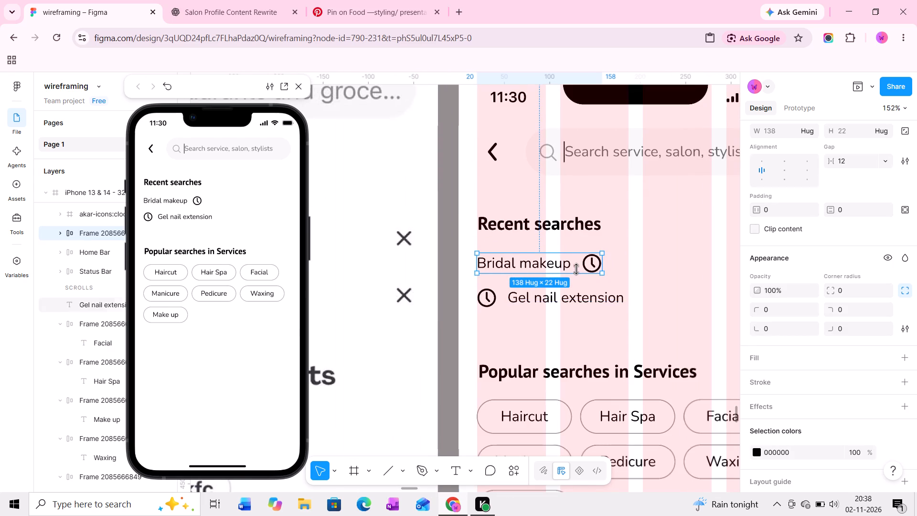
pyautogui.keyDown('ctrl'); pyautogui.scroll(16, 576, 269); pyautogui.keyUp('ctrl')
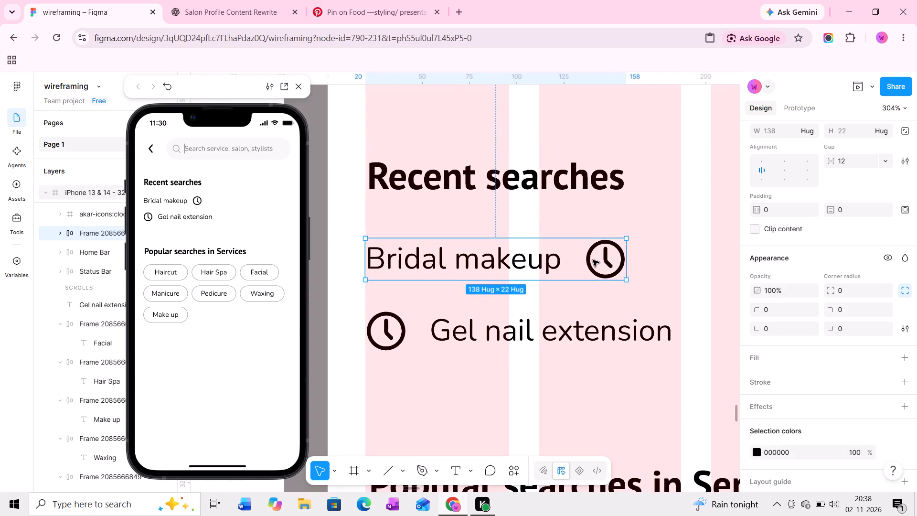
pyautogui.keyDown('ctrl'); pyautogui.click(585, 260); pyautogui.keyUp('ctrl')
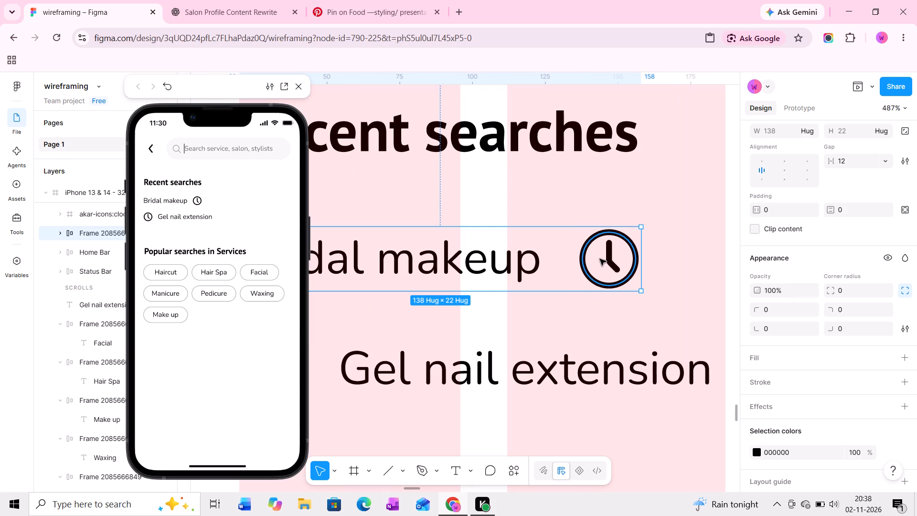
pyautogui.click(600, 259)
pyautogui.keyDown('ctrl'); pyautogui.scroll(-9, 600, 259); pyautogui.keyUp('ctrl')
pyautogui.moveTo(600, 259); pyautogui.dragTo(463, 259)
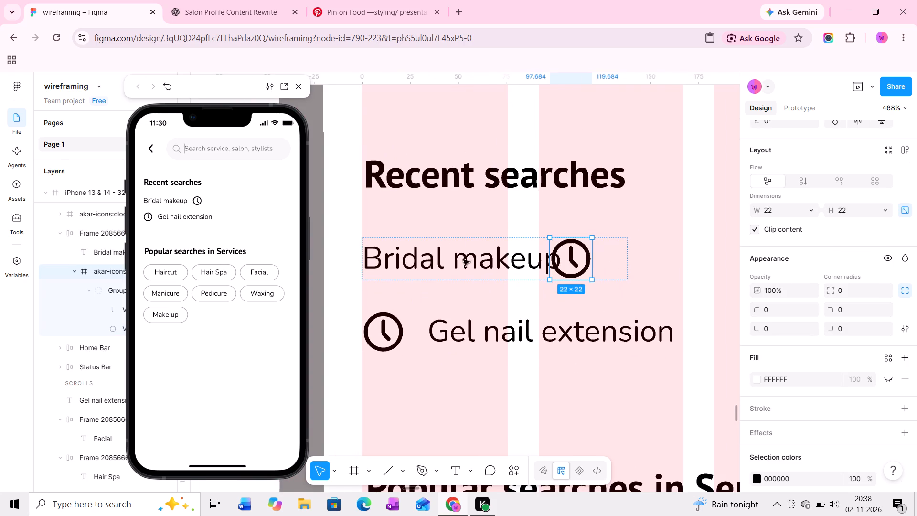
pyautogui.moveTo(463, 259); pyautogui.dragTo(382, 256)
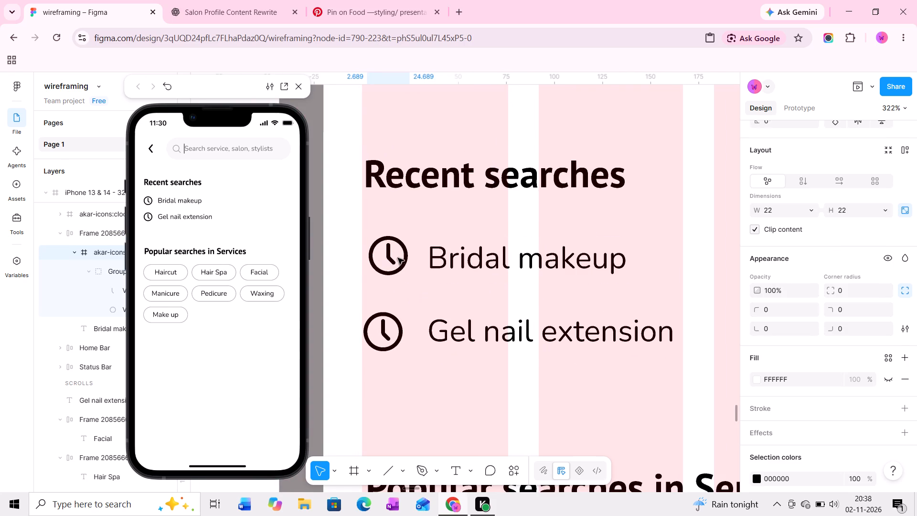
# Wrap the second clock icon and the "Gel nail extension" text in a horizontal auto layout frame.
pyautogui.click(393, 332)
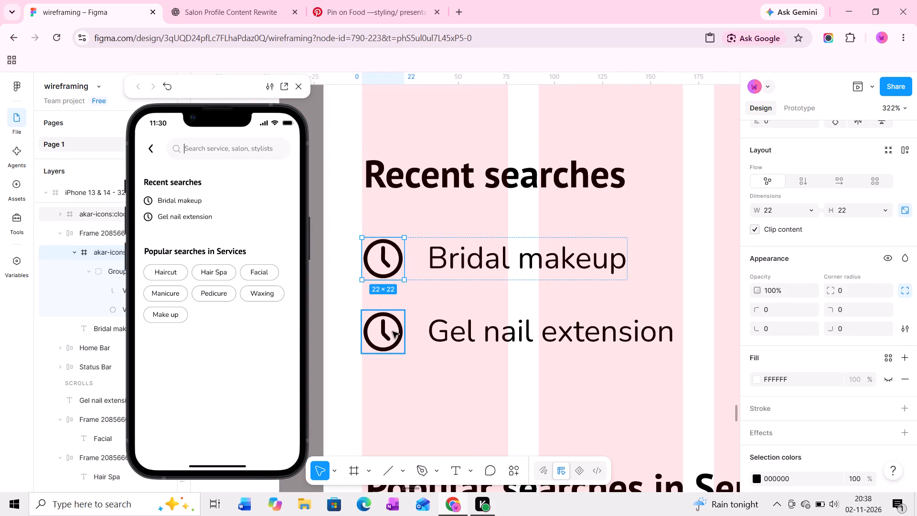
pyautogui.keyDown('shift'); pyautogui.click(451, 329); pyautogui.keyUp('shift')
pyautogui.hotkey('shift', 'a')
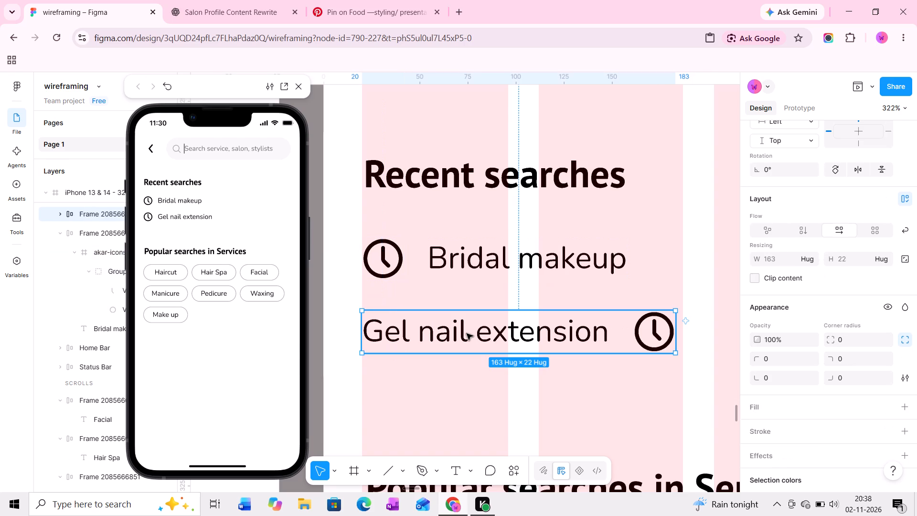
# Reorder the "Gel nail extension" auto layout frame so the clock icon comes before the text.
pyautogui.keyDown('ctrl'); pyautogui.click(656, 331); pyautogui.keyUp('ctrl')
pyautogui.click(647, 329)
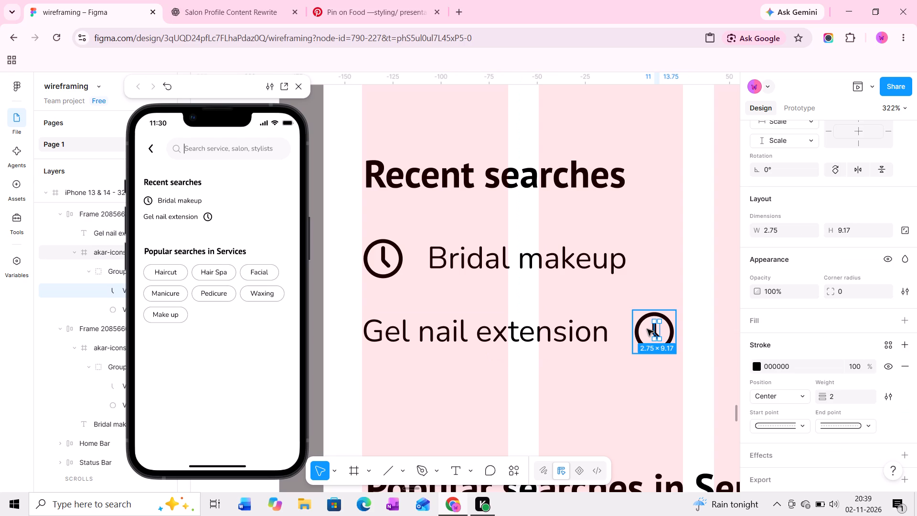
pyautogui.moveTo(647, 329); pyautogui.dragTo(386, 327)
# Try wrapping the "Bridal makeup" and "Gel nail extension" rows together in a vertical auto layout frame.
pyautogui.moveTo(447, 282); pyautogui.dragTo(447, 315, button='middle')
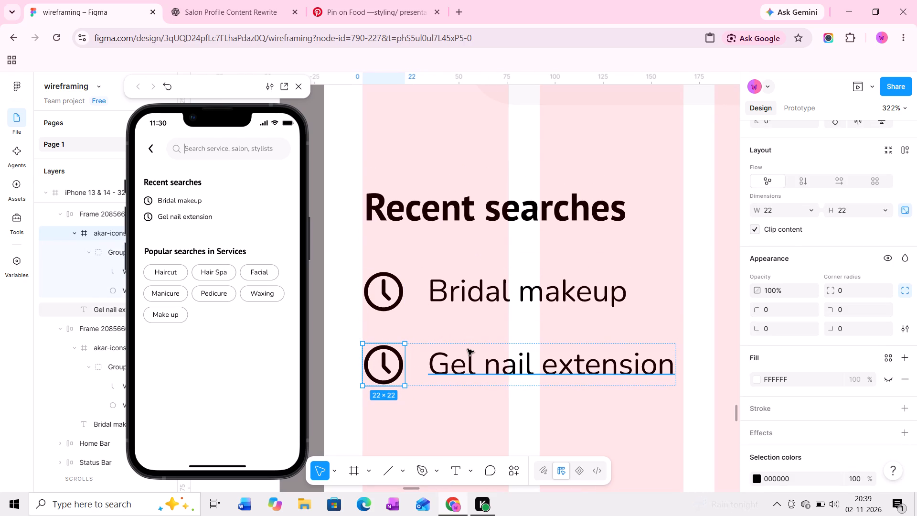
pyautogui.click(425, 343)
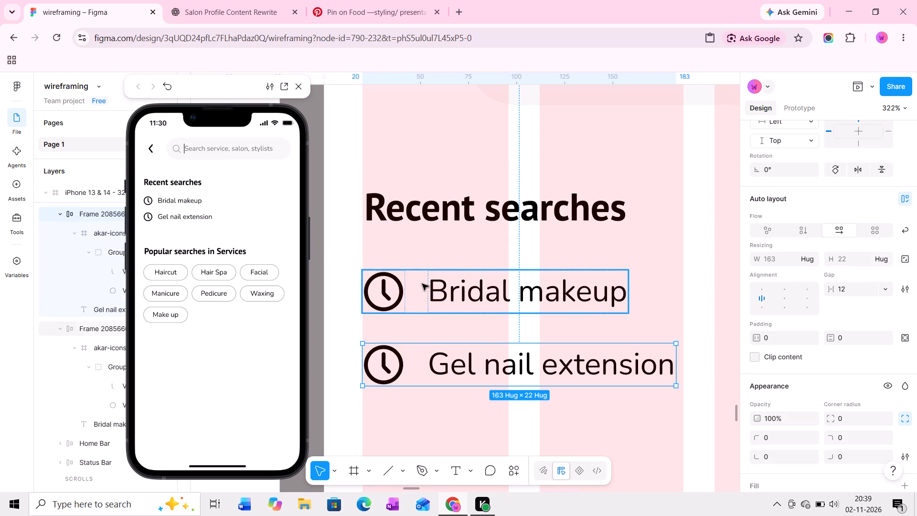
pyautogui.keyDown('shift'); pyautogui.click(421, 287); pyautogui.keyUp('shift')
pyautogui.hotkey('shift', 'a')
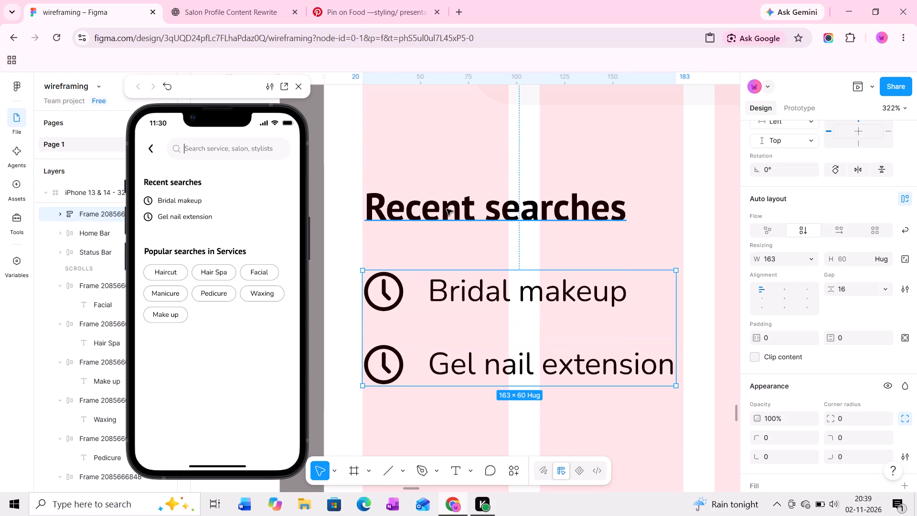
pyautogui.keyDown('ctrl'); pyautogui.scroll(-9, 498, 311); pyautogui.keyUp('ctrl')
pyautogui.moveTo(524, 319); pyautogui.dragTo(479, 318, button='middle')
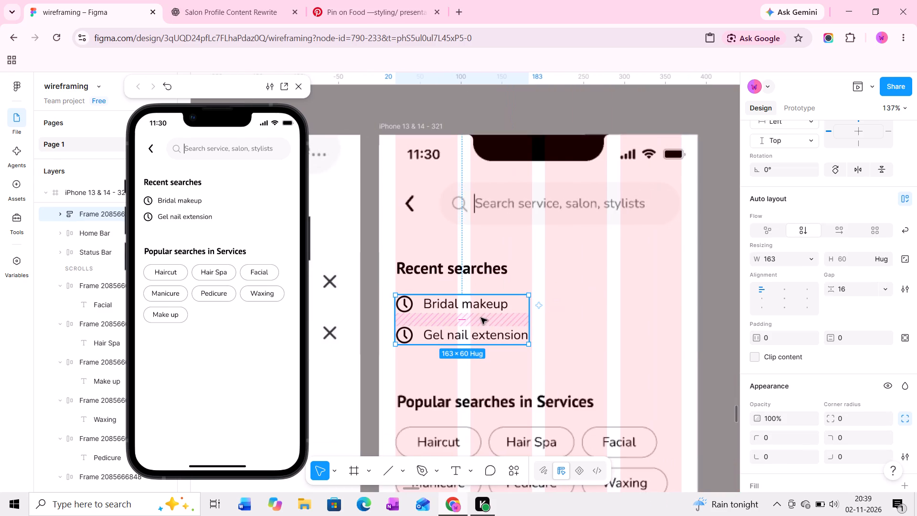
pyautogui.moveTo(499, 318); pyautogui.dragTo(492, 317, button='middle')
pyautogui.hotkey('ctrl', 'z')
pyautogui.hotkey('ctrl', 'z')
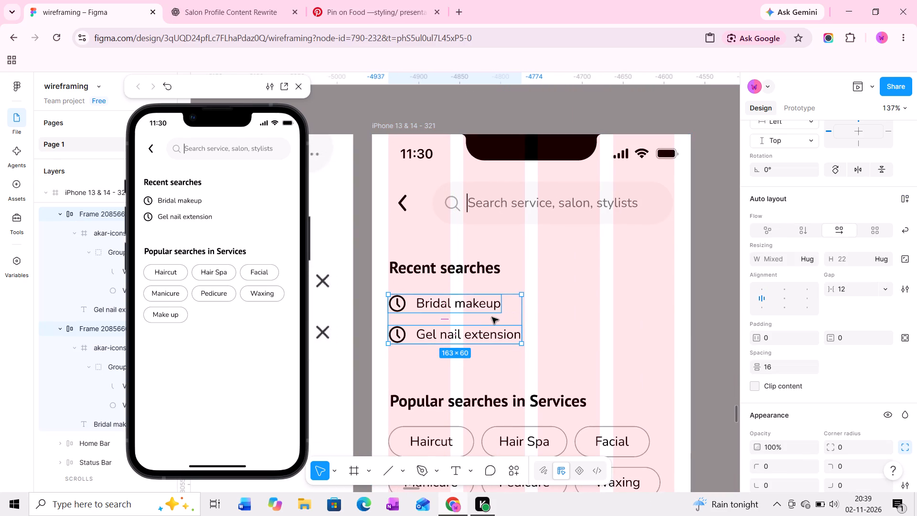
# Close the floating prototype preview.
pyautogui.moveTo(522, 314); pyautogui.dragTo(503, 302, button='middle')
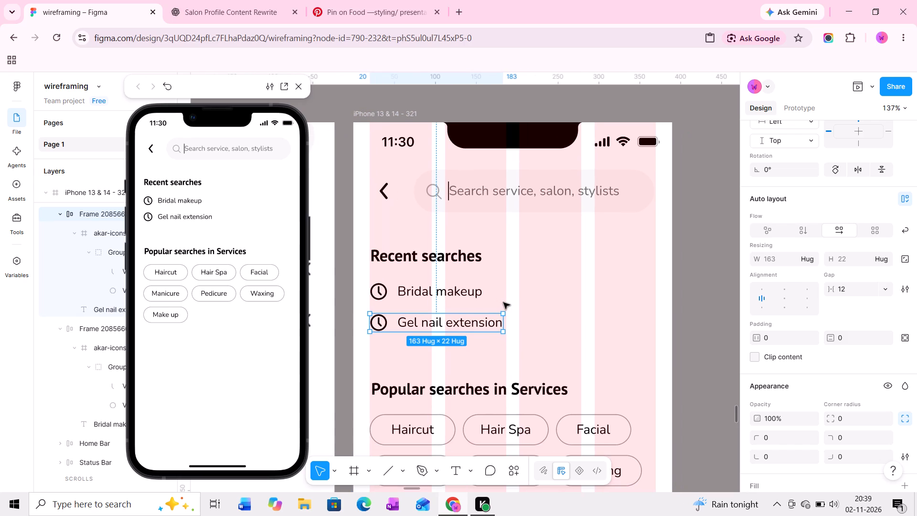
pyautogui.moveTo(519, 308); pyautogui.dragTo(501, 303, button='middle')
pyautogui.moveTo(521, 301); pyautogui.dragTo(476, 292, button='middle')
pyautogui.keyDown('ctrl'); pyautogui.scroll(2, 509, 286); pyautogui.keyUp('ctrl')
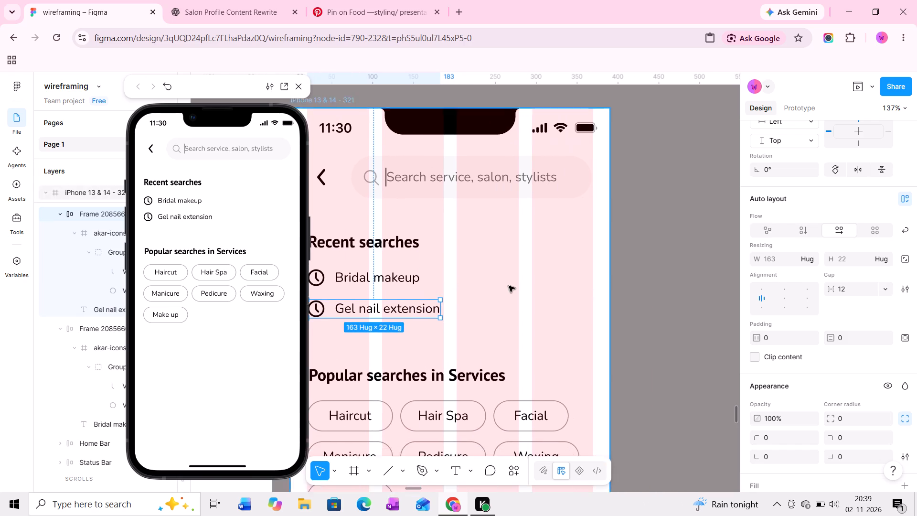
pyautogui.keyDown('ctrl'); pyautogui.scroll(1, 509, 286); pyautogui.keyUp('ctrl')
pyautogui.moveTo(550, 295); pyautogui.dragTo(511, 266, button='middle')
pyautogui.click(506, 474)
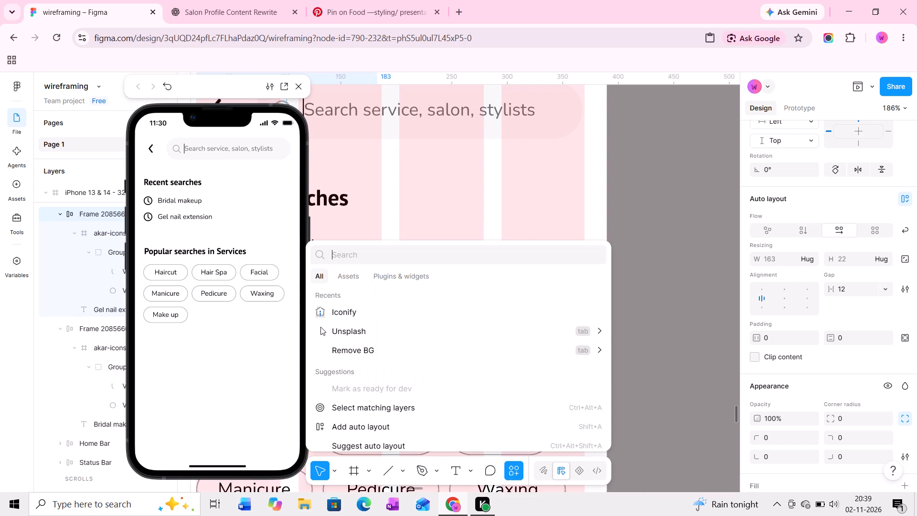
pyautogui.click(301, 90)
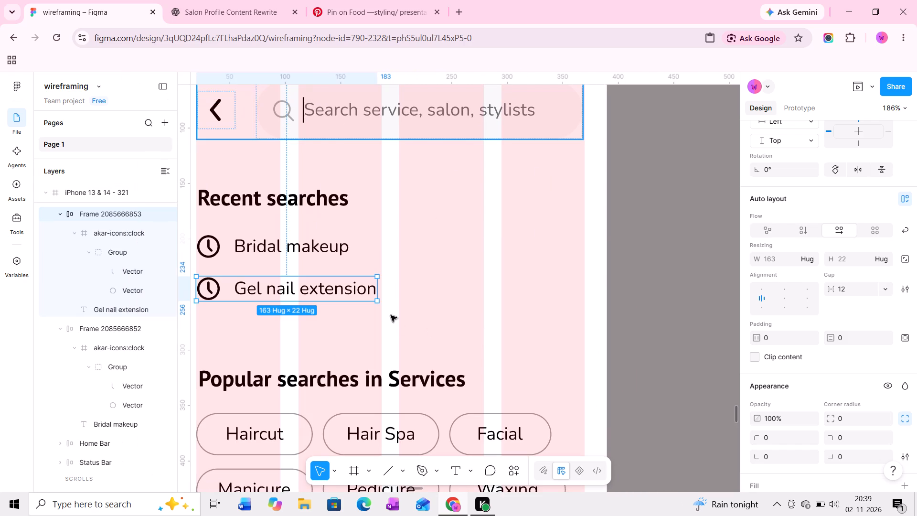
# Open the Iconify plugin and search its icons for "wrong".
pyautogui.click(515, 466)
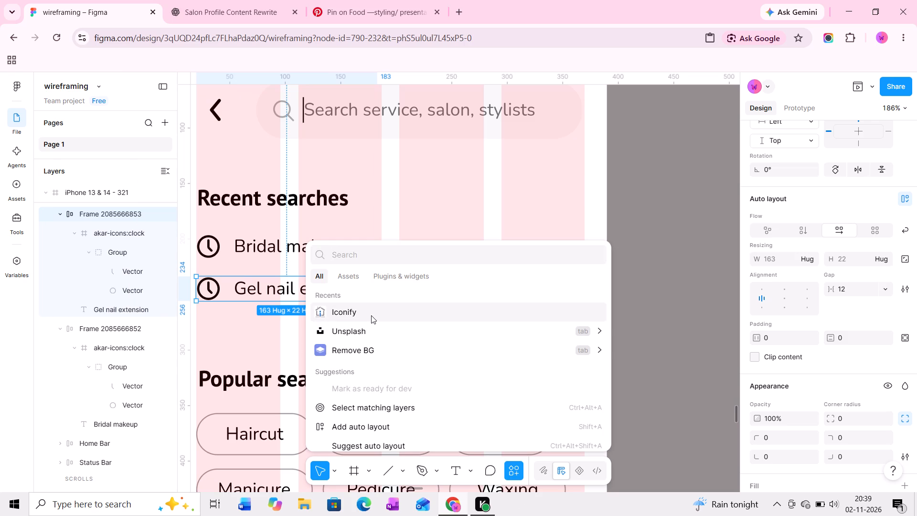
pyautogui.click(371, 315)
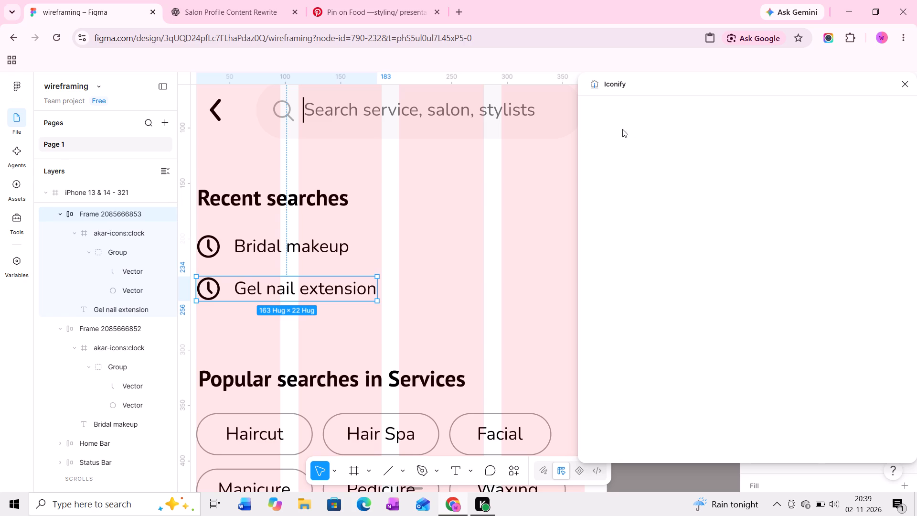
pyautogui.moveTo(731, 81); pyautogui.dragTo(160, 101)
pyautogui.moveTo(160, 101); pyautogui.dragTo(164, 64)
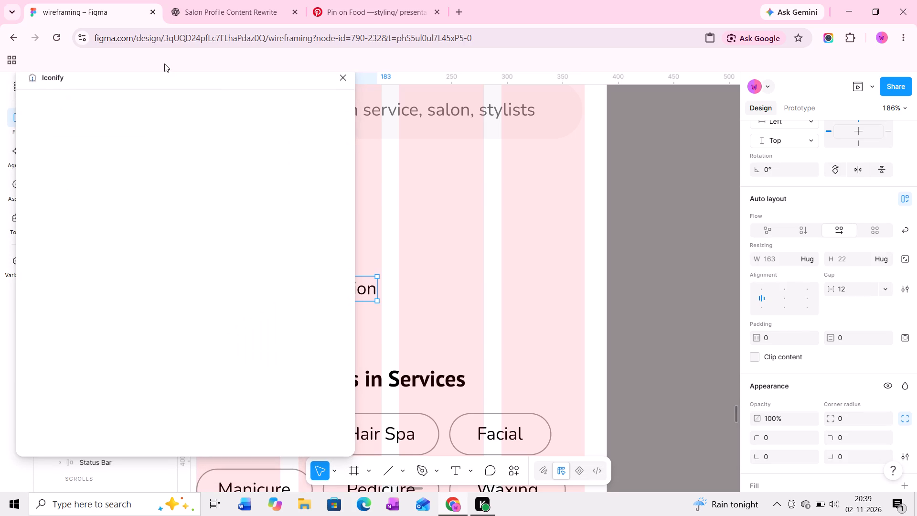
pyautogui.moveTo(431, 215); pyautogui.dragTo(457, 216, button='middle')
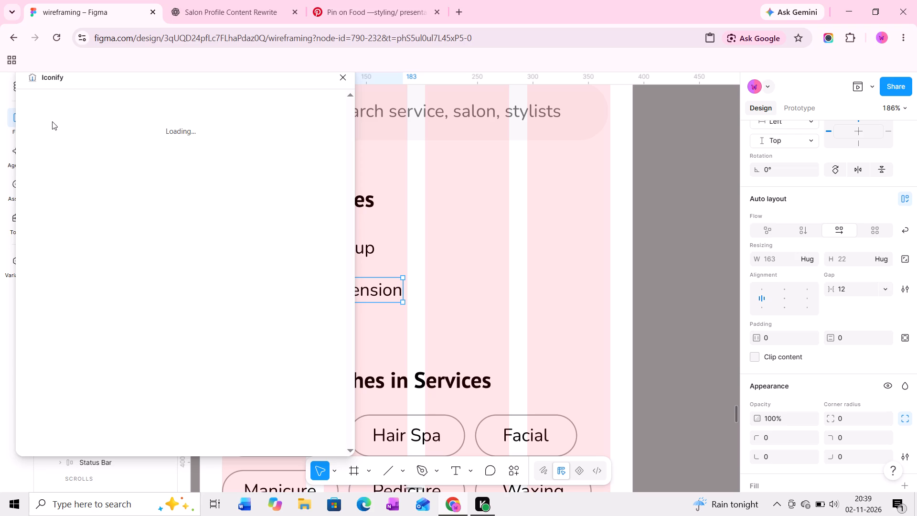
pyautogui.click(87, 120)
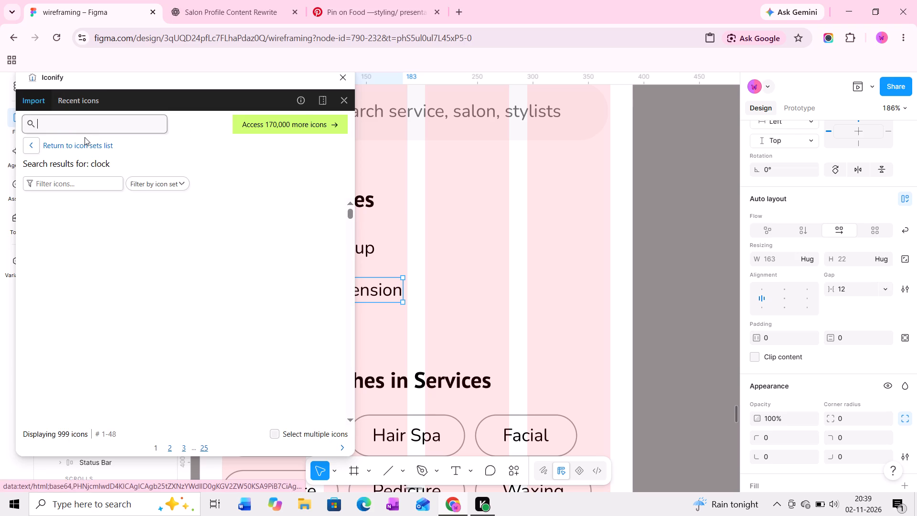
pyautogui.write('wrong')
pyautogui.press('Return')
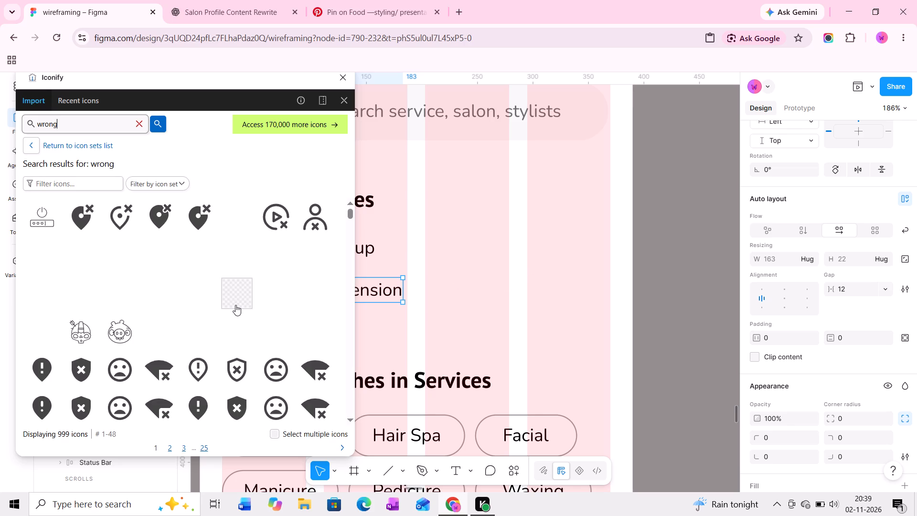
# Place the thin akar-icons cross from the search results at the far end of the "Bridal makeup" row and close Iconify.
pyautogui.scroll(-6, 235, 312)
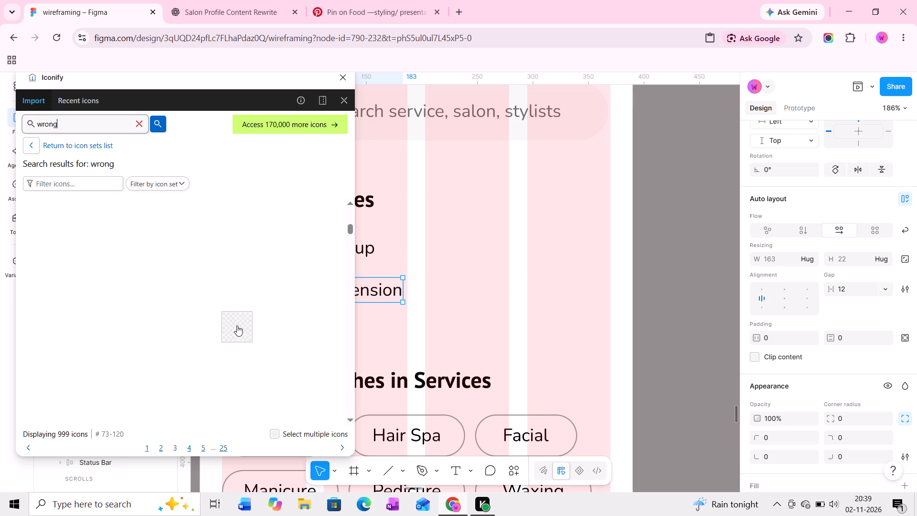
pyautogui.scroll(-2, 237, 329)
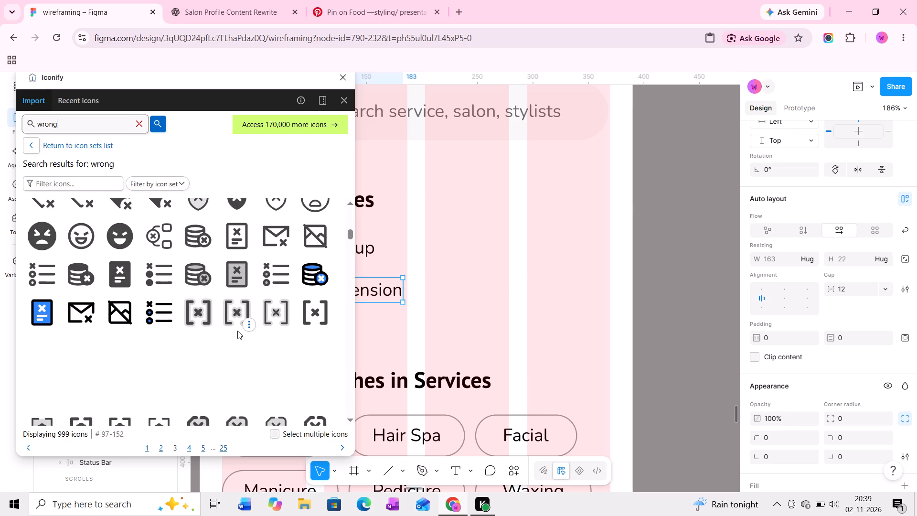
pyautogui.scroll(-7, 237, 333)
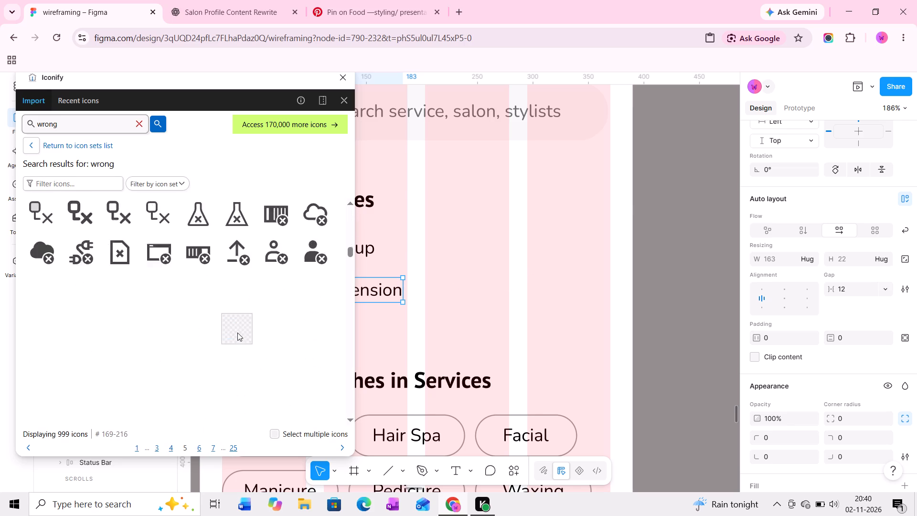
pyautogui.scroll(-1, 237, 333)
pyautogui.scroll(2, 237, 333)
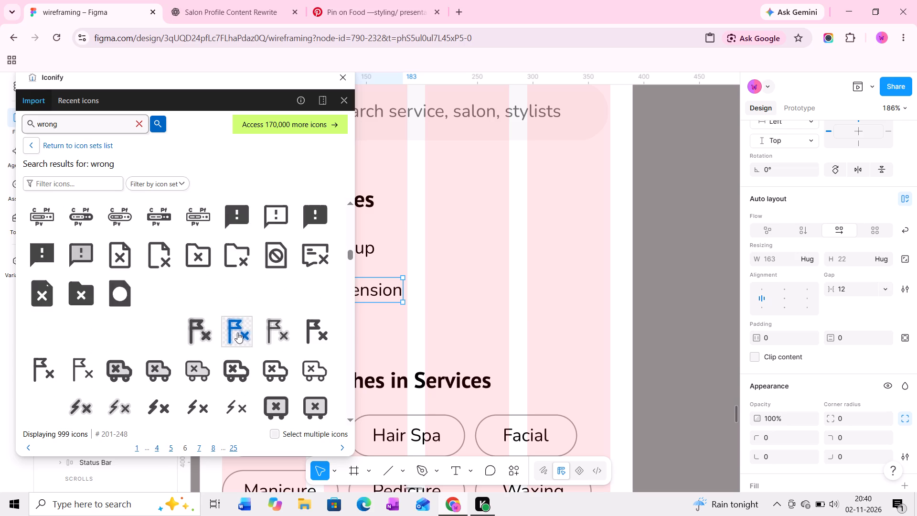
pyautogui.scroll(-6, 237, 333)
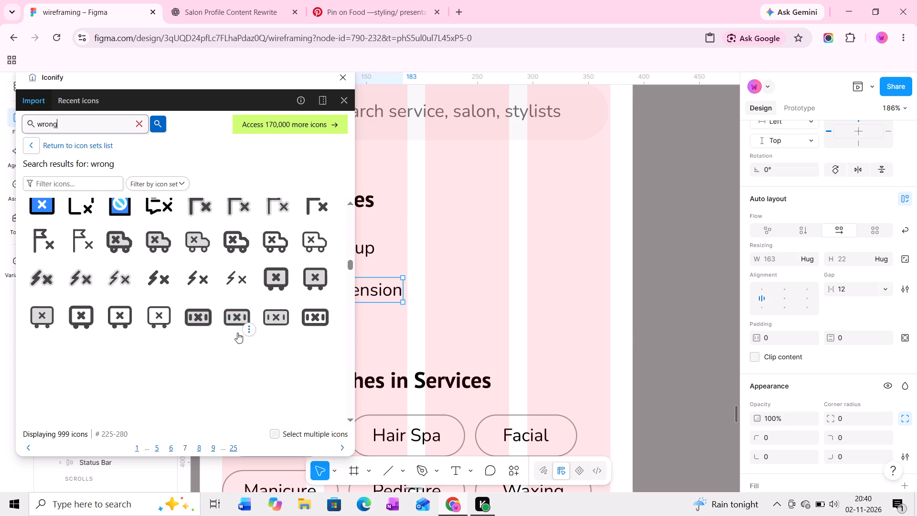
pyautogui.scroll(-2, 237, 333)
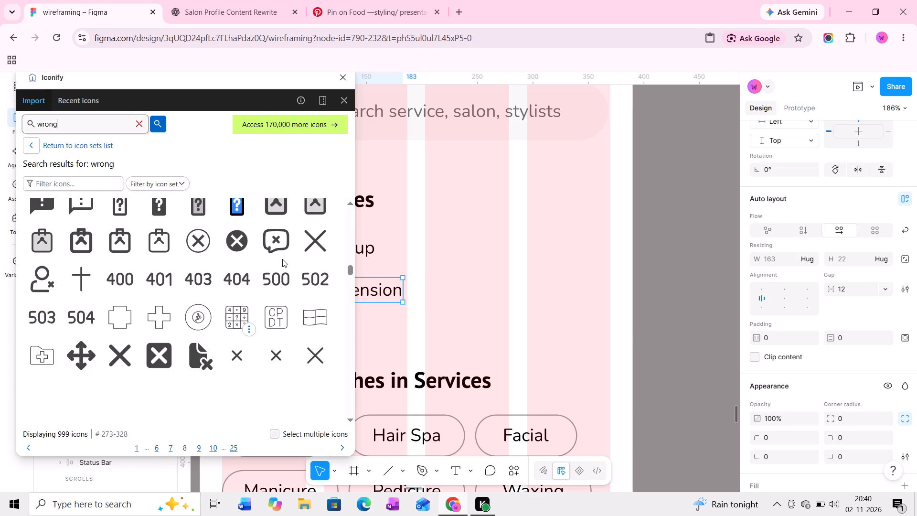
pyautogui.moveTo(315, 237); pyautogui.dragTo(597, 232)
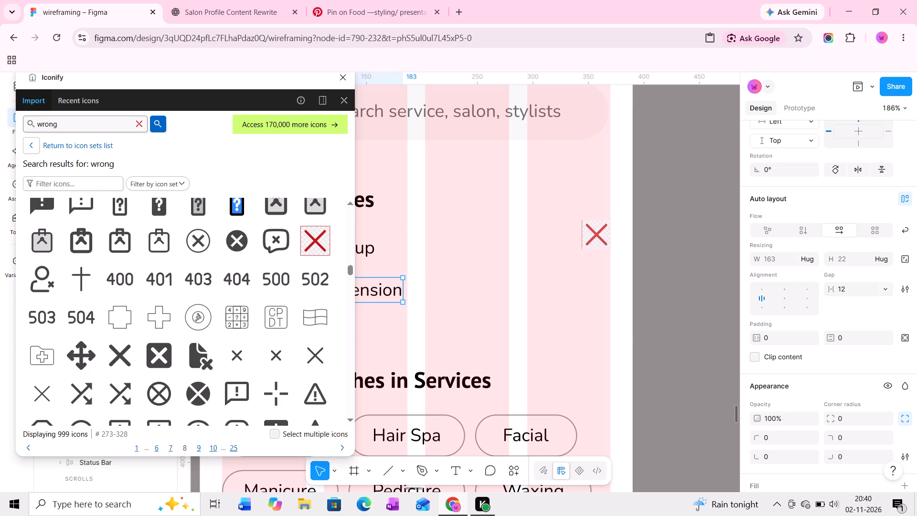
pyautogui.moveTo(597, 232); pyautogui.dragTo(590, 243)
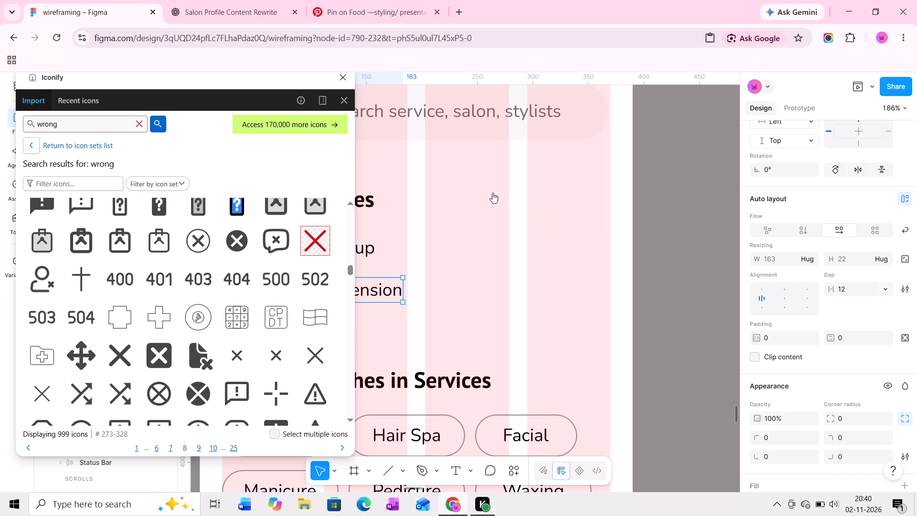
pyautogui.click(344, 78)
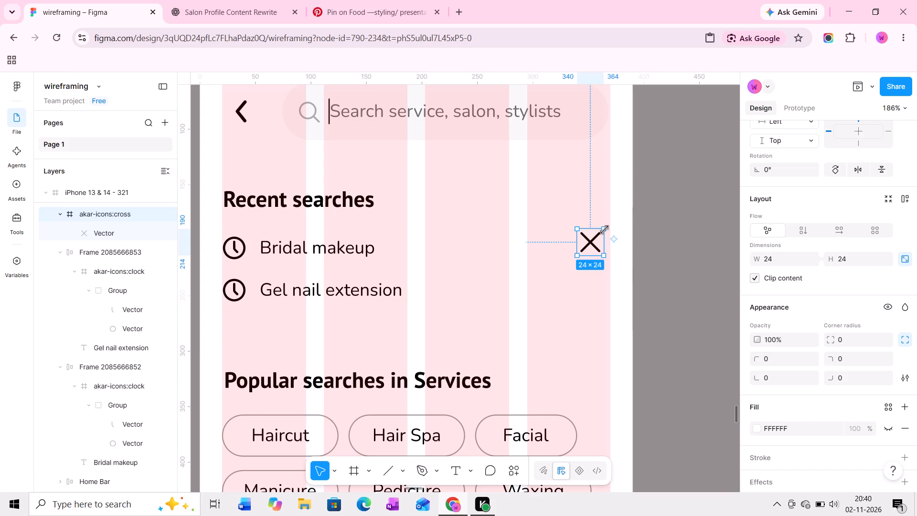
# Size the cross icon on the "Bridal makeup" row to 24 × 24.
pyautogui.moveTo(605, 230); pyautogui.dragTo(596, 244)
pyautogui.click(583, 248)
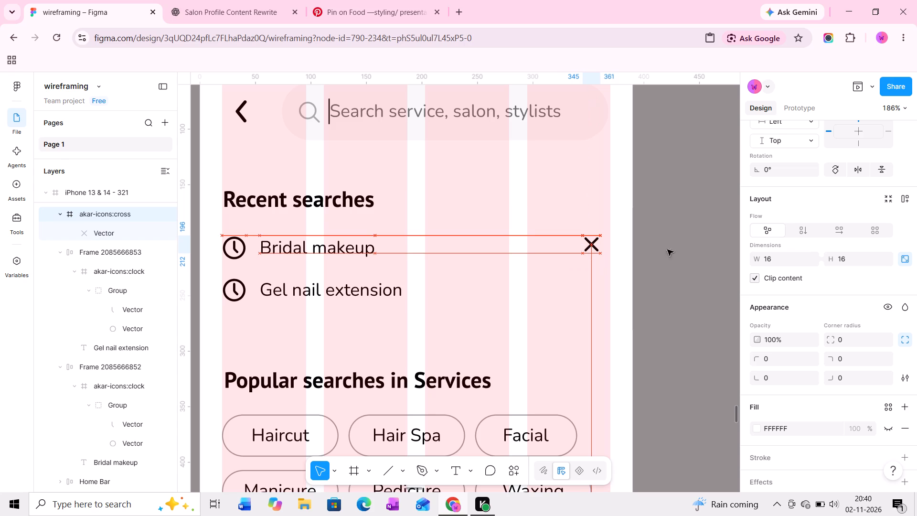
pyautogui.click(778, 259)
pyautogui.press('2')
pyautogui.press('4')
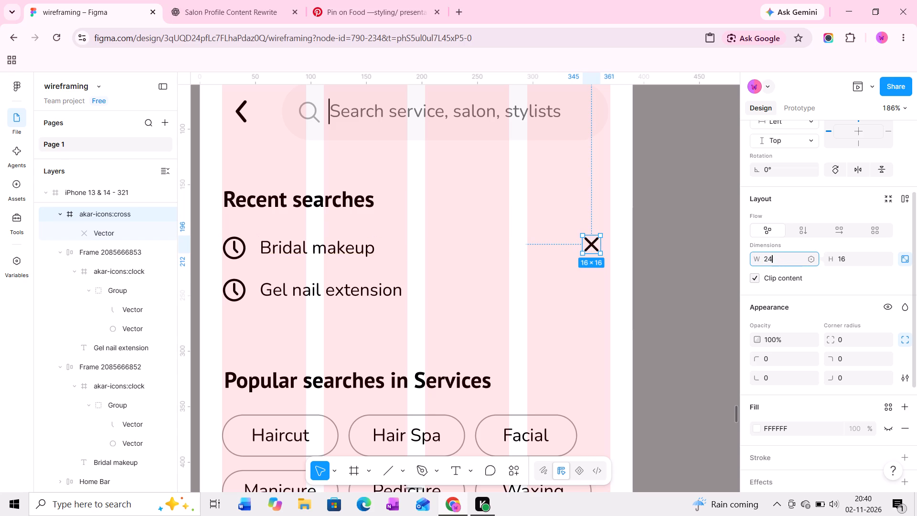
pyautogui.press('Return')
pyautogui.click(606, 251)
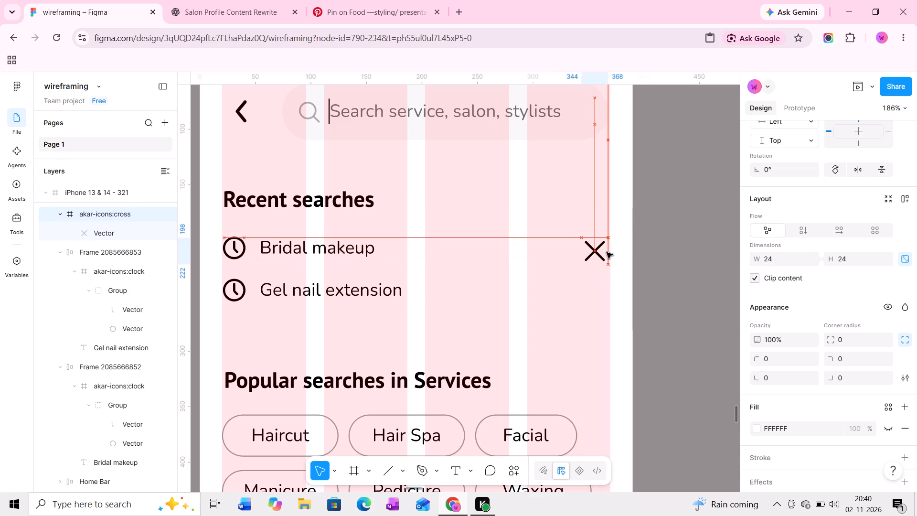
# Wrap the "Bridal makeup" frame and its cross icon in a horizontal auto layout frame.
pyautogui.keyDown('shift'); pyautogui.click(349, 248); pyautogui.keyUp('shift')
pyautogui.hotkey('shift', 'a')
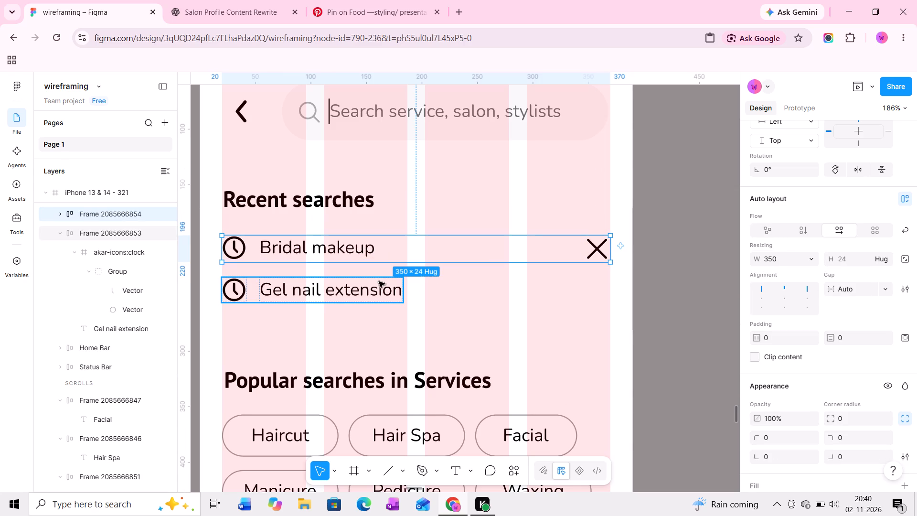
# Duplicate the cross icon straight down to the end of the "Gel nail extension" row.
pyautogui.click(365, 290)
pyautogui.keyDown('ctrl'); pyautogui.click(598, 250); pyautogui.keyUp('ctrl')
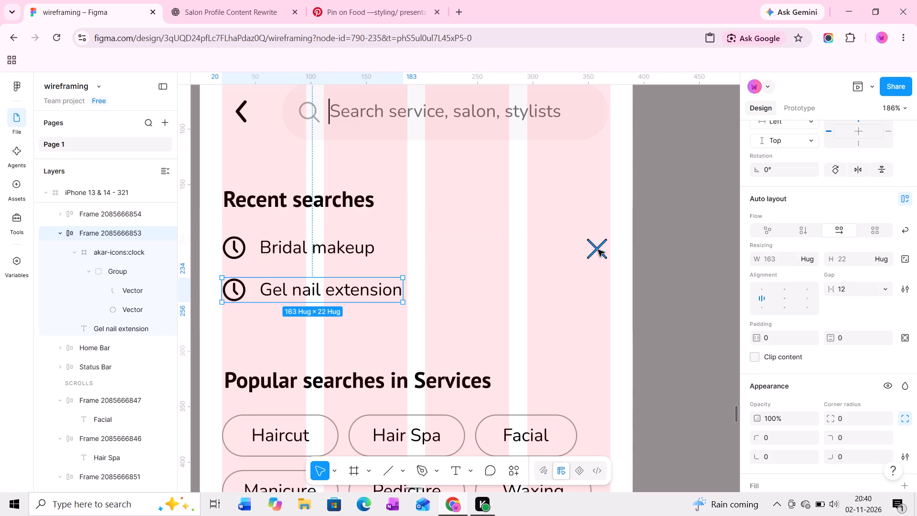
pyautogui.click(583, 249)
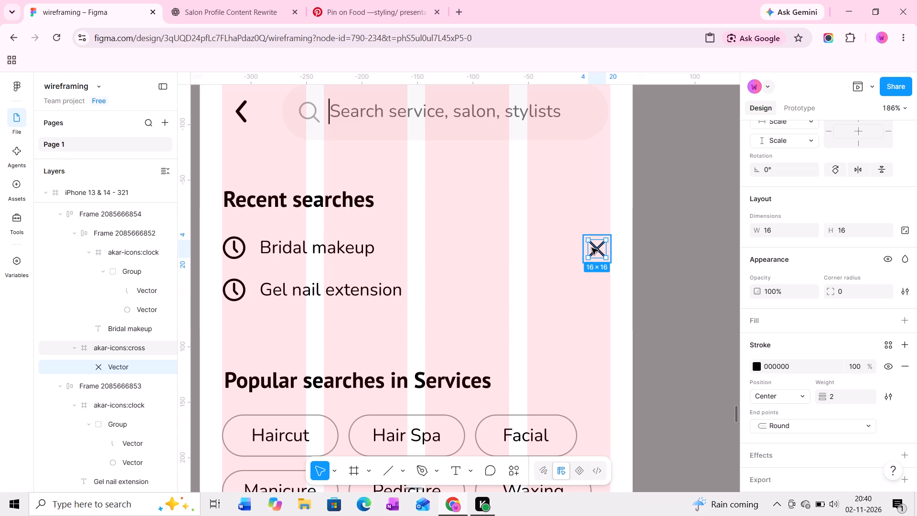
pyautogui.keyDown('alt'); pyautogui.moveTo(593, 247); pyautogui.dragTo(594, 293); pyautogui.keyUp('alt')
pyautogui.keyDown('alt'); pyautogui.click(594, 294); pyautogui.keyUp('alt')
# Wrap the "Gel nail extension" frame and the duplicated cross icon in a horizontal auto layout frame.
pyautogui.keyDown('shift'); pyautogui.click(357, 292); pyautogui.keyUp('shift')
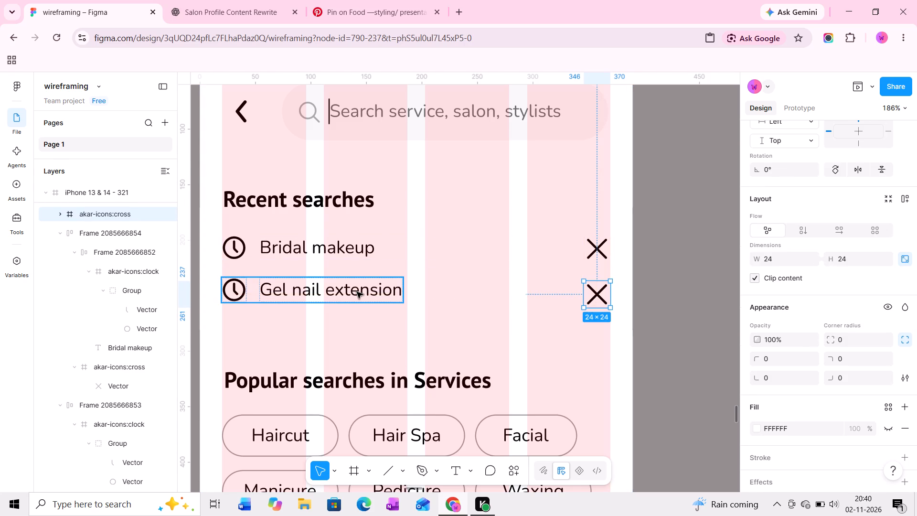
pyautogui.hotkey('shift', 'a')
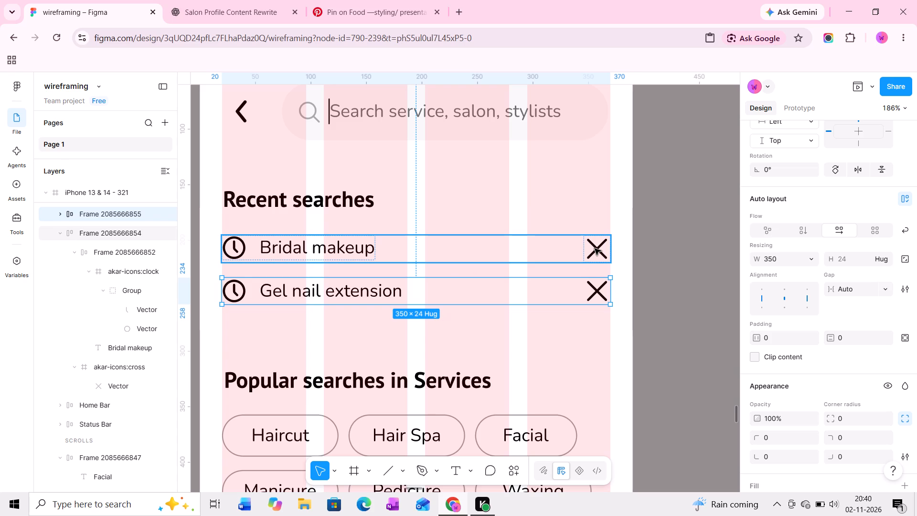
# Hide the 4 columns layout guide on the "iPhone 13 & 14 - 321" search screen frame.
pyautogui.click(475, 250)
pyautogui.click(493, 301)
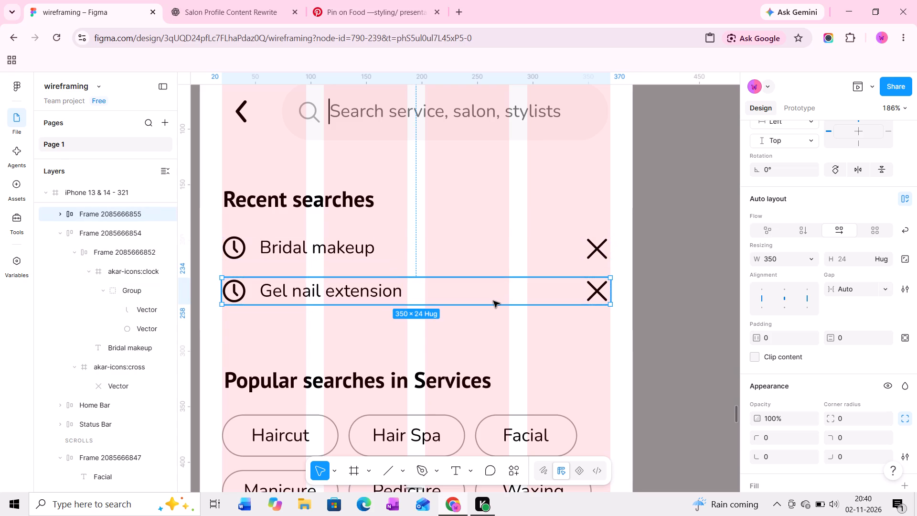
pyautogui.keyDown('ctrl'); pyautogui.scroll(-3, 493, 301); pyautogui.keyUp('ctrl')
pyautogui.middleClick(496, 302)
pyautogui.keyDown('ctrl'); pyautogui.scroll(-4, 499, 303); pyautogui.keyUp('ctrl')
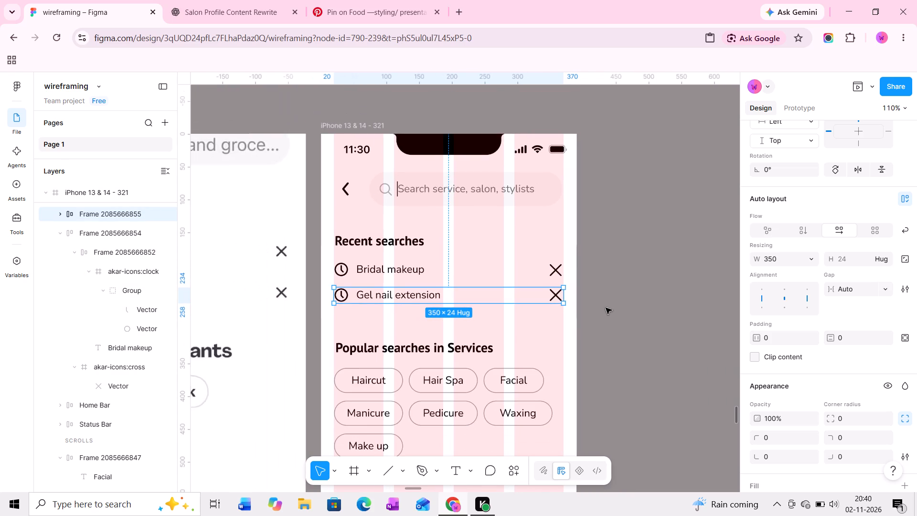
pyautogui.click(610, 308)
pyautogui.keyDown('ctrl'); pyautogui.scroll(-3, 611, 309); pyautogui.keyUp('ctrl')
pyautogui.moveTo(611, 312); pyautogui.dragTo(608, 287, button='middle')
pyautogui.keyDown('ctrl'); pyautogui.scroll(-3, 608, 287); pyautogui.keyUp('ctrl')
pyautogui.moveTo(607, 288); pyautogui.dragTo(607, 279, button='middle')
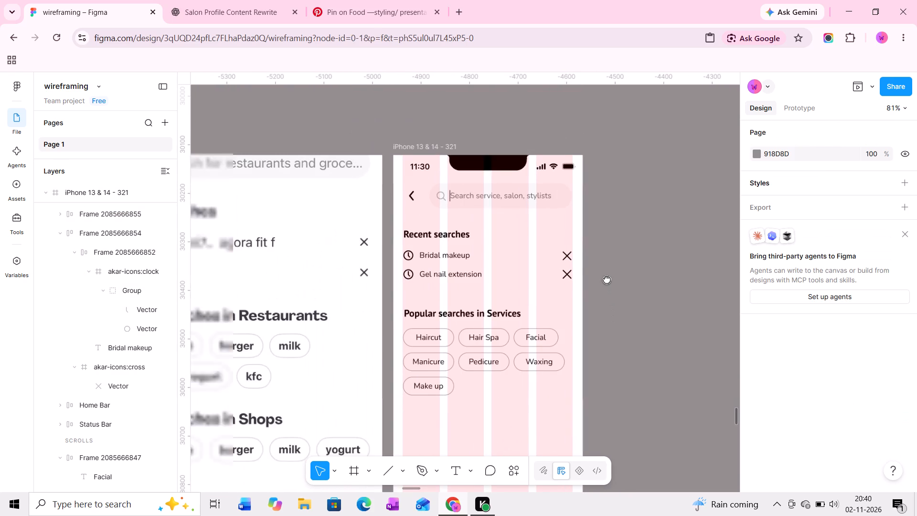
pyautogui.moveTo(607, 279); pyautogui.dragTo(606, 276, button='middle')
pyautogui.keyDown('ctrl'); pyautogui.scroll(-3, 606, 276); pyautogui.keyUp('ctrl')
pyautogui.moveTo(603, 295); pyautogui.dragTo(599, 264, button='middle')
pyautogui.keyDown('ctrl'); pyautogui.scroll(-3, 599, 264); pyautogui.keyUp('ctrl')
pyautogui.middleClick(595, 295)
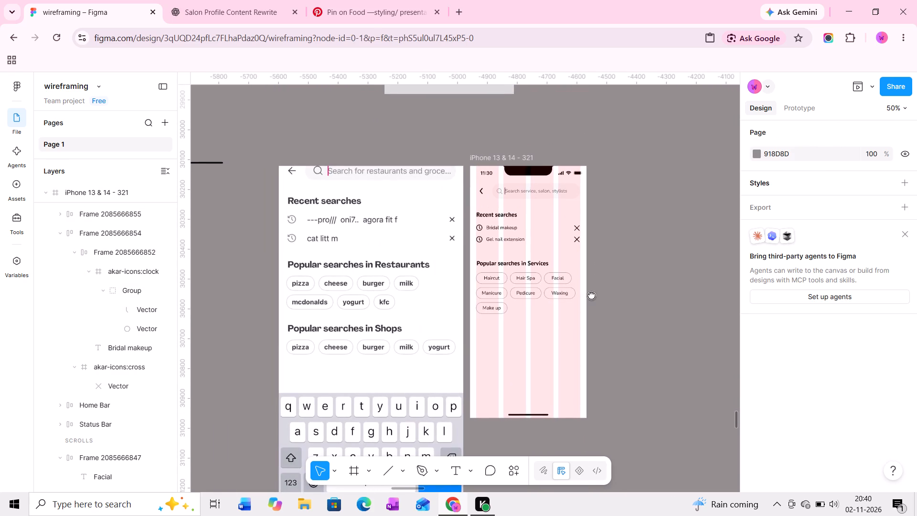
pyautogui.click(488, 159)
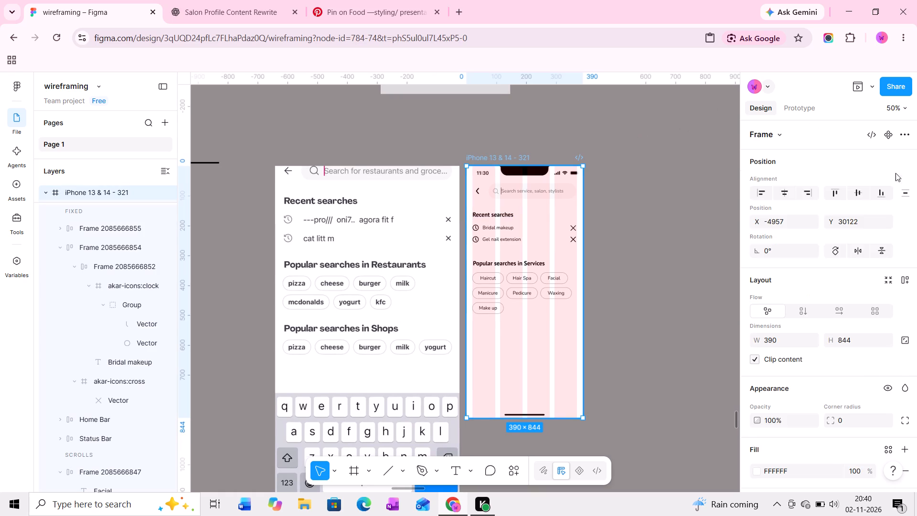
pyautogui.scroll(-5, 894, 280)
pyautogui.click(892, 418)
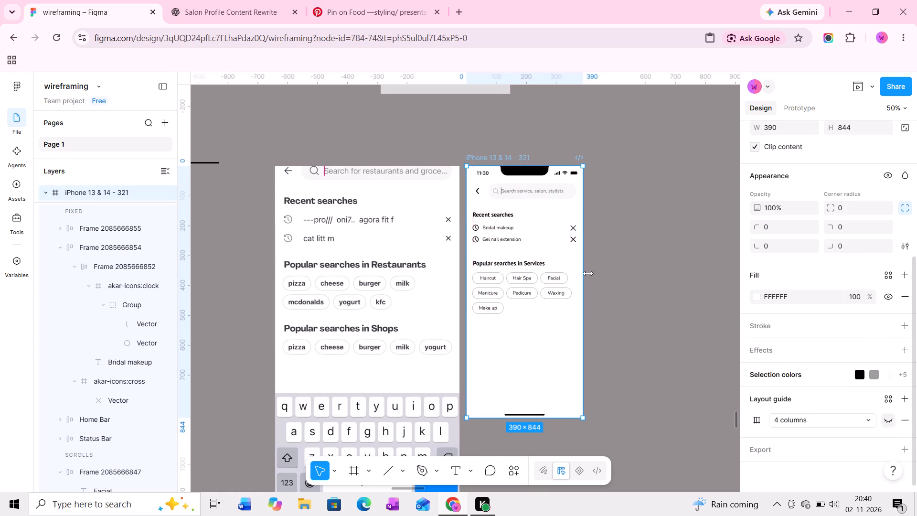
# Move the "iPhone 13 & 14 - 321" frame beside the "iPhone 13 & 14 - 320" Profile frame, tops aligned, about 28 px apart.
pyautogui.keyDown('ctrl'); pyautogui.scroll(-2, 525, 236); pyautogui.keyUp('ctrl')
pyautogui.moveTo(548, 229); pyautogui.dragTo(608, 237, button='middle')
pyautogui.keyDown('ctrl'); pyautogui.scroll(-5, 608, 237); pyautogui.keyUp('ctrl')
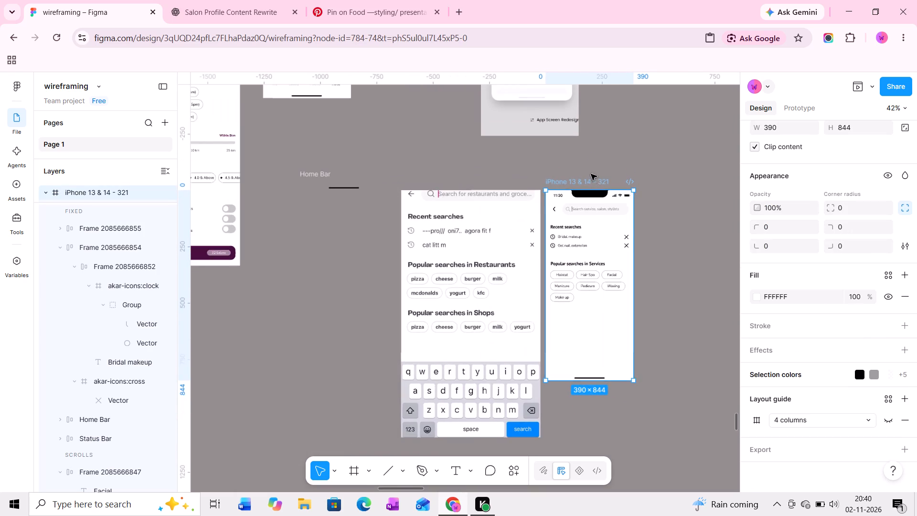
pyautogui.moveTo(590, 188); pyautogui.dragTo(433, 160)
pyautogui.moveTo(432, 160); pyautogui.dragTo(458, 192, button='middle')
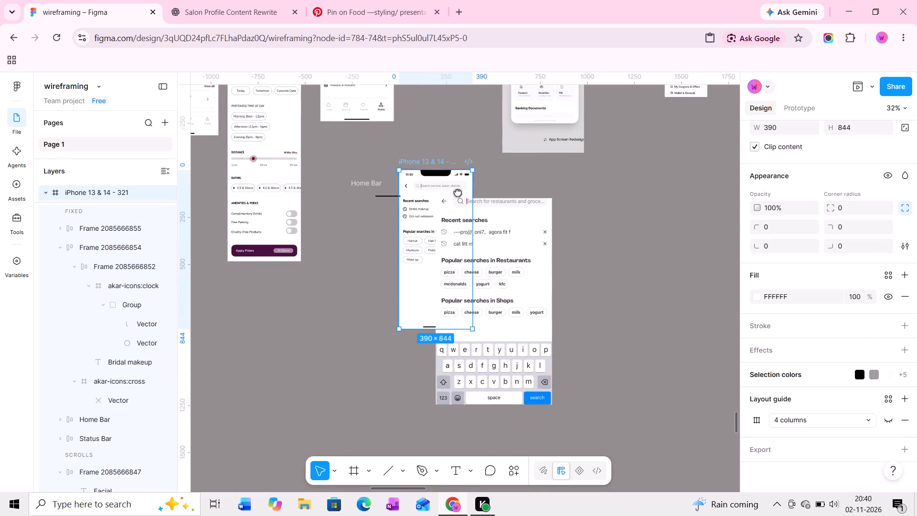
pyautogui.moveTo(458, 192); pyautogui.dragTo(508, 278, button='middle')
pyautogui.moveTo(508, 278); pyautogui.dragTo(496, 150)
pyautogui.moveTo(496, 150); pyautogui.dragTo(563, 224, button='middle')
pyautogui.moveTo(564, 227); pyautogui.dragTo(570, 162)
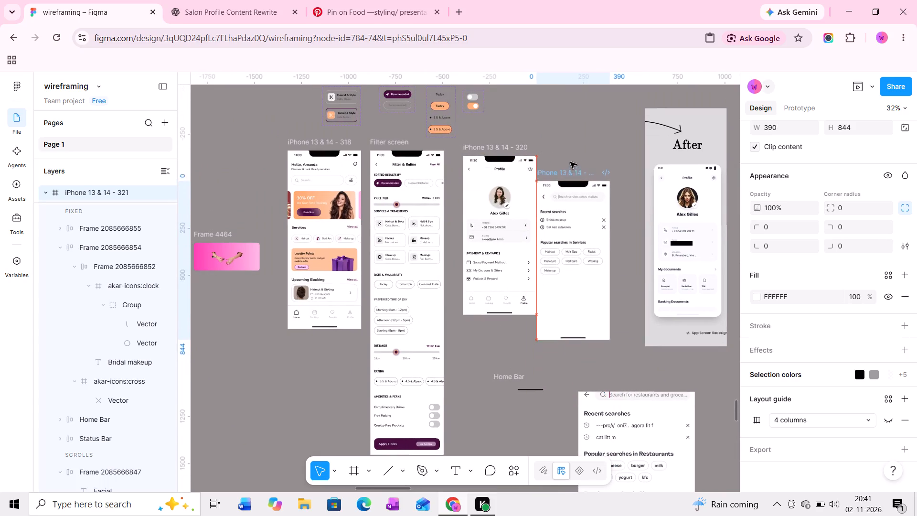
pyautogui.moveTo(570, 162); pyautogui.dragTo(573, 151)
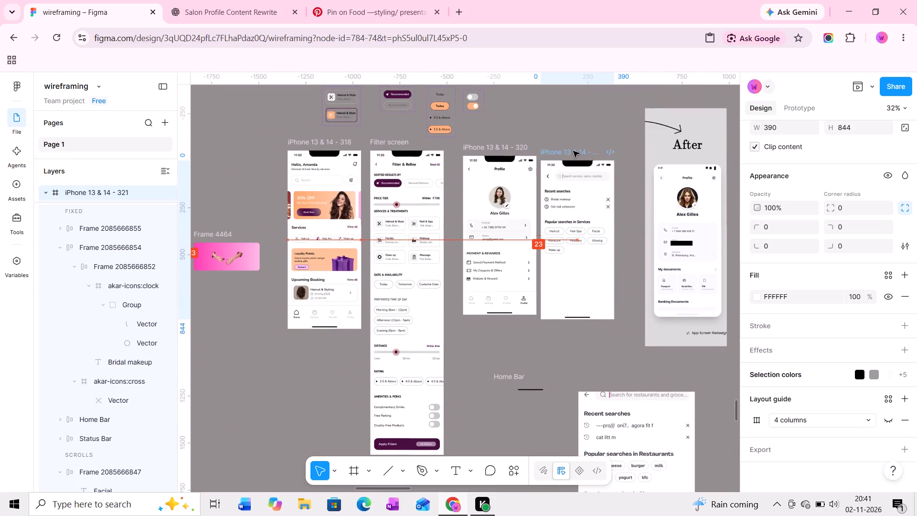
pyautogui.moveTo(563, 151); pyautogui.dragTo(564, 148)
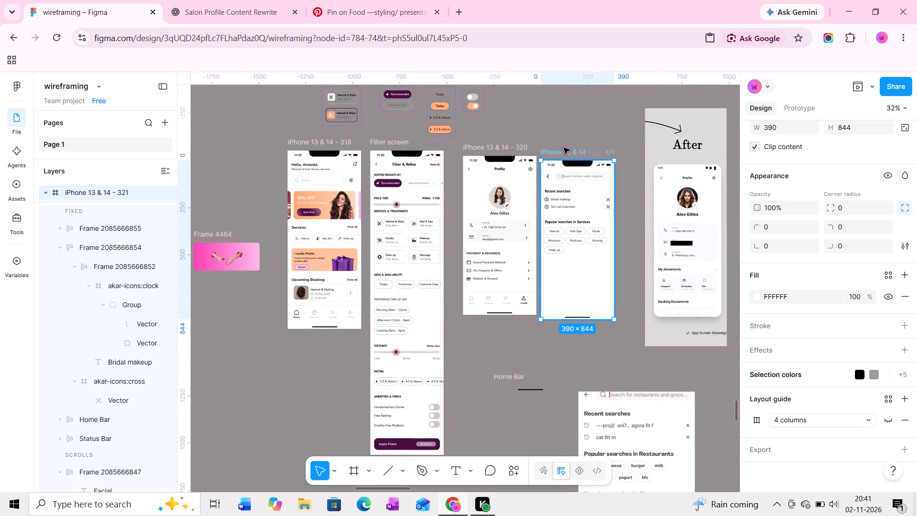
pyautogui.moveTo(564, 148); pyautogui.dragTo(564, 147)
pyautogui.keyDown('shift'); pyautogui.click(506, 150); pyautogui.keyUp('shift')
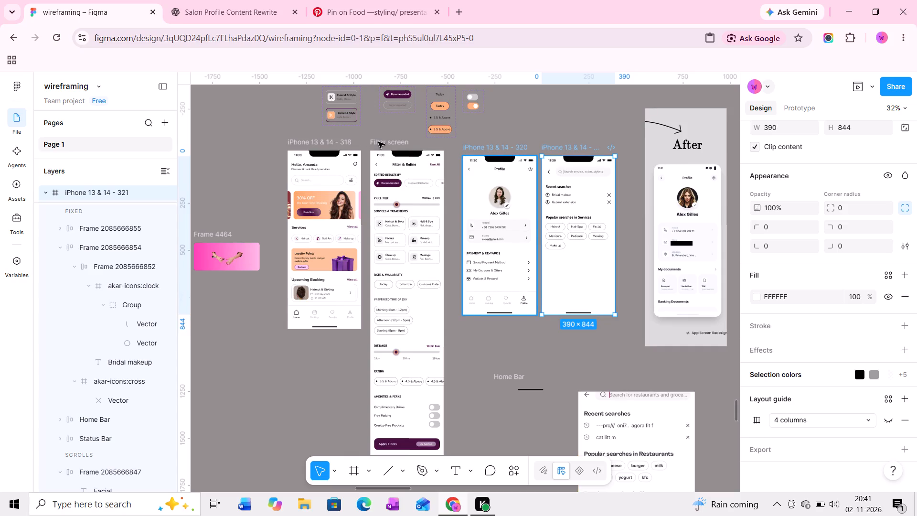
# Delete the four reference images 809 to 812, including the restaurant search screenshot and the "After" profile mockup.
pyautogui.keyDown('ctrl'); pyautogui.scroll(-3, 387, 145); pyautogui.keyUp('ctrl')
pyautogui.moveTo(406, 187); pyautogui.dragTo(407, 168, button='middle')
pyautogui.keyDown('ctrl'); pyautogui.scroll(-3, 486, 184); pyautogui.keyUp('ctrl')
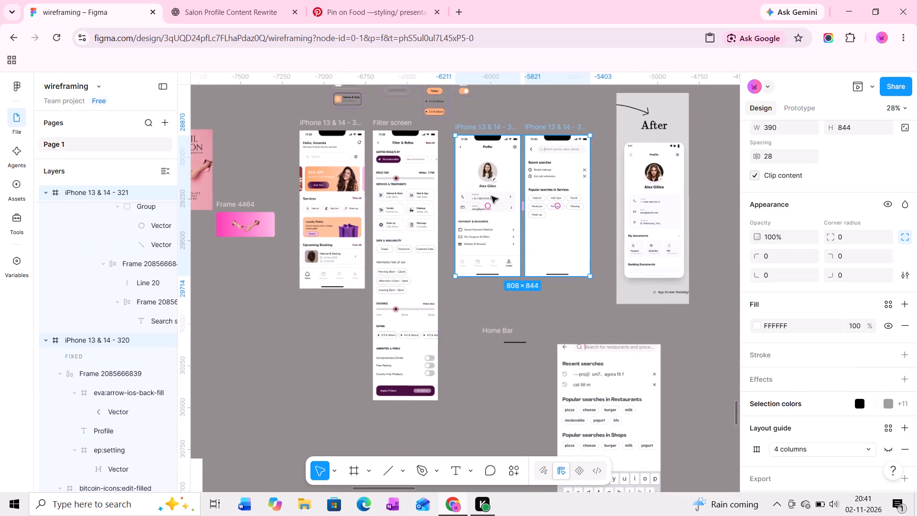
pyautogui.keyDown('ctrl'); pyautogui.scroll(-6, 491, 196); pyautogui.keyUp('ctrl')
pyautogui.click(554, 321)
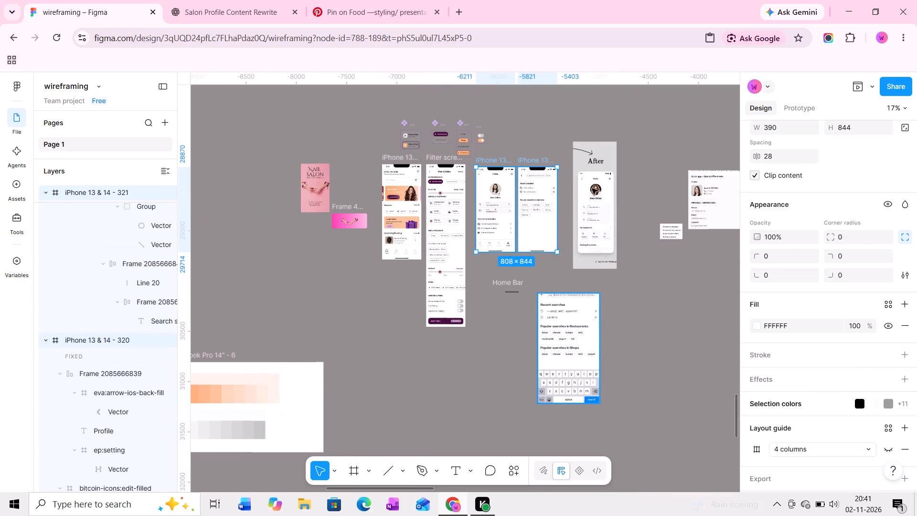
pyautogui.keyDown('shift'); pyautogui.click(592, 188); pyautogui.keyUp('shift')
pyautogui.keyDown('shift'); pyautogui.click(674, 234); pyautogui.keyUp('shift')
pyautogui.keyDown('shift'); pyautogui.click(693, 215); pyautogui.keyUp('shift')
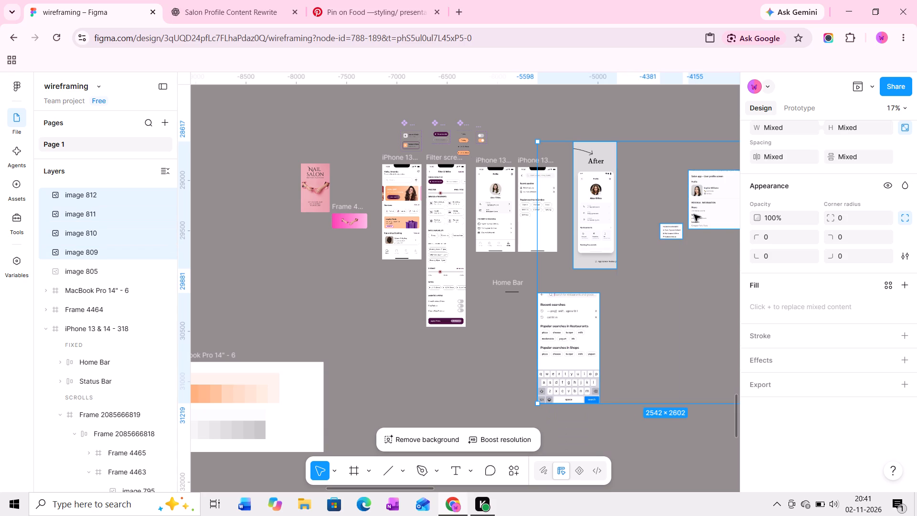
pyautogui.press('Delete')
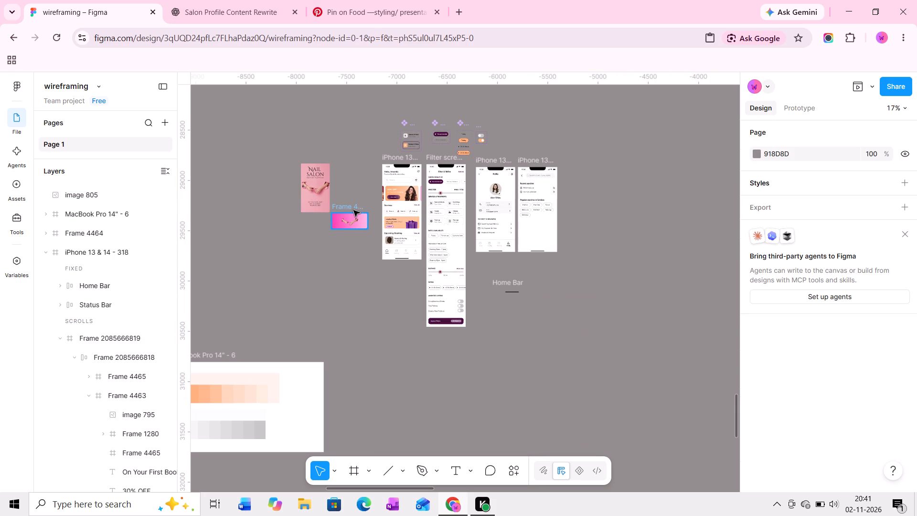
# Delete "Frame 4464" and the nail salon poster, image 805.
pyautogui.click(353, 209)
pyautogui.keyDown('shift'); pyautogui.click(309, 179); pyautogui.keyUp('shift')
pyautogui.press('Delete')
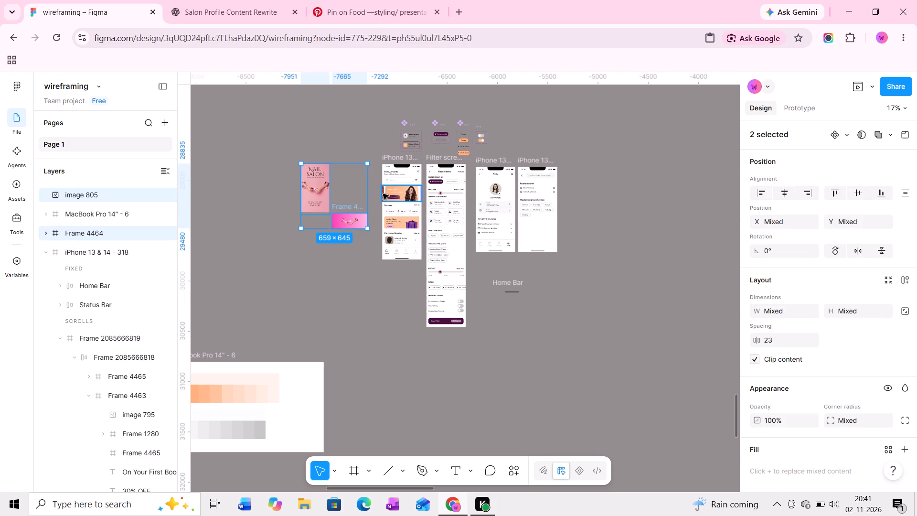
# Move the "MacBook Pro 14" - 6" colour palette frame up beside the "iPhone 13 & 14 - 318" home screen.
pyautogui.keyDown('ctrl'); pyautogui.scroll(11, 469, 144); pyautogui.keyUp('ctrl')
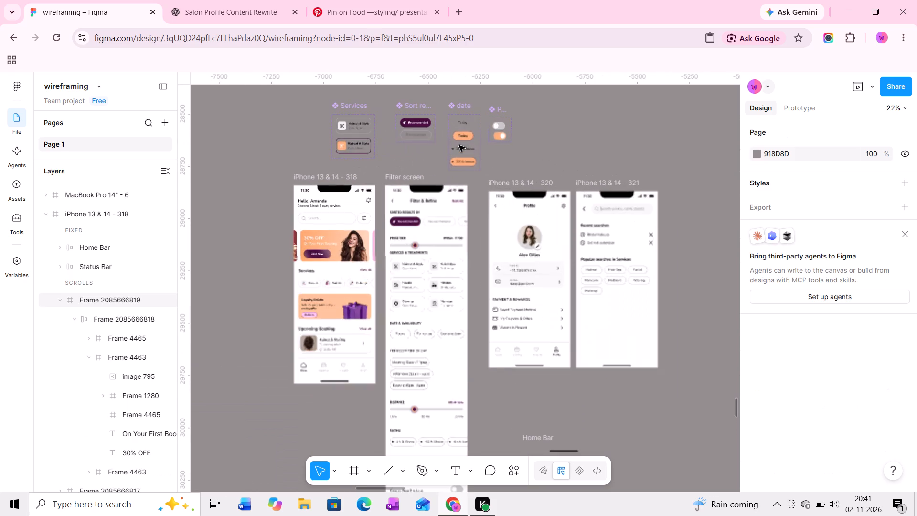
pyautogui.keyDown('ctrl'); pyautogui.scroll(-12, 458, 156); pyautogui.keyUp('ctrl')
pyautogui.moveTo(449, 281); pyautogui.dragTo(473, 272, button='middle')
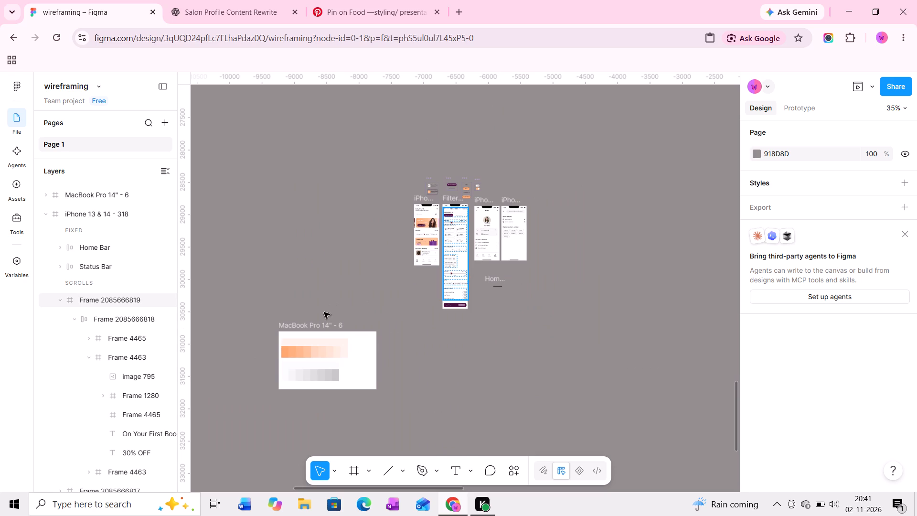
pyautogui.moveTo(320, 326); pyautogui.dragTo(332, 196)
pyautogui.click(329, 315)
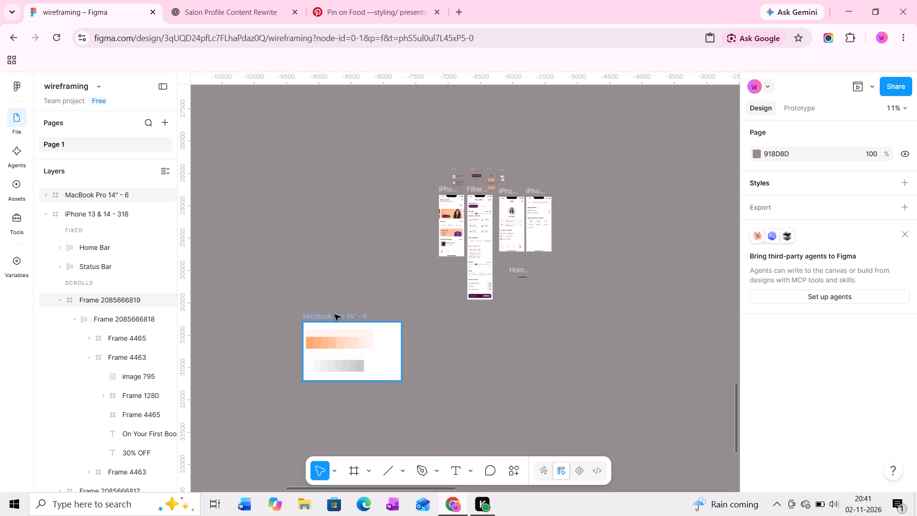
pyautogui.moveTo(336, 317); pyautogui.dragTo(344, 182)
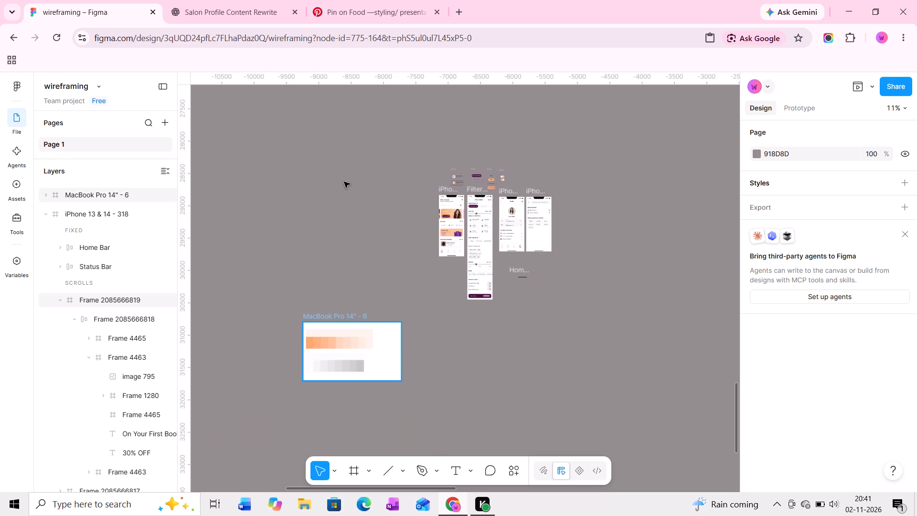
pyautogui.moveTo(344, 182); pyautogui.dragTo(348, 180)
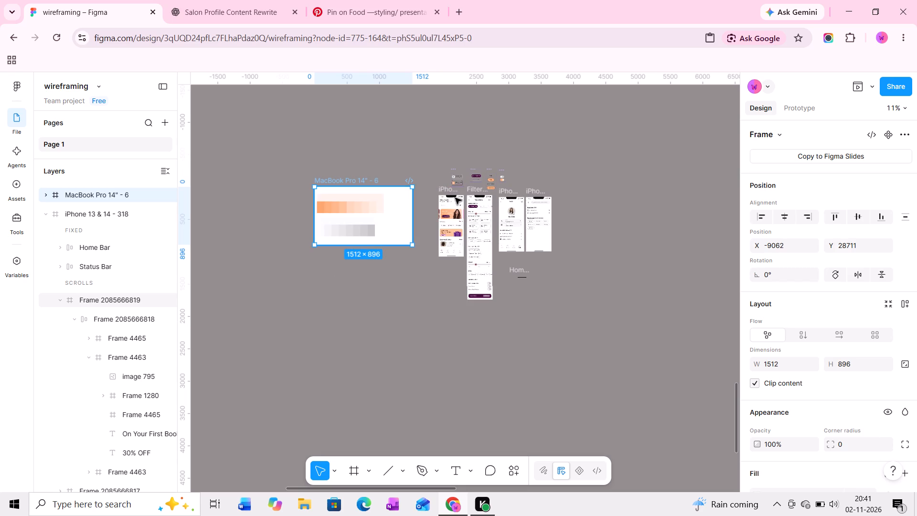
# Recolour the "clicked" Today variant of the date component with a lighter peach sampled from the palette frame.
pyautogui.keyDown('ctrl'); pyautogui.scroll(18, 478, 188); pyautogui.keyUp('ctrl')
pyautogui.keyDown('ctrl'); pyautogui.scroll(5, 460, 177); pyautogui.keyUp('ctrl')
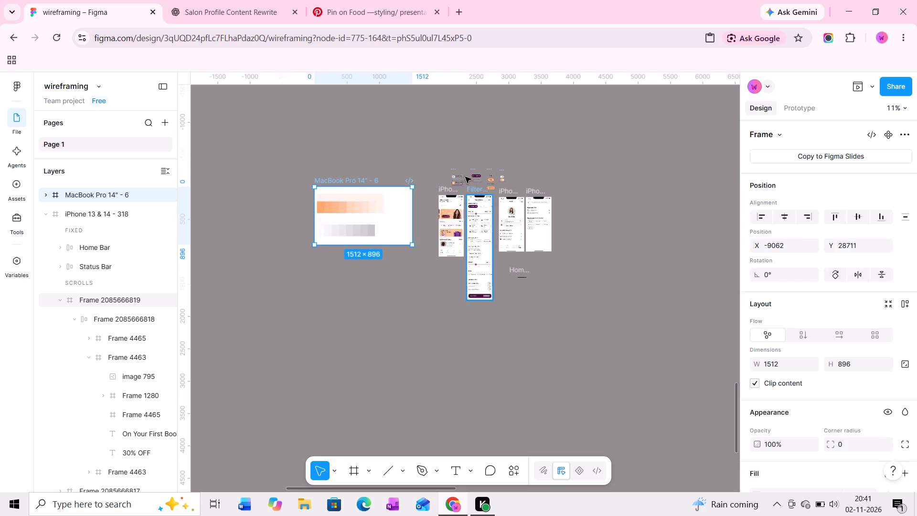
pyautogui.keyDown('ctrl'); pyautogui.scroll(20, 497, 180); pyautogui.keyUp('ctrl')
pyautogui.keyDown('ctrl'); pyautogui.scroll(8, 497, 180); pyautogui.keyUp('ctrl')
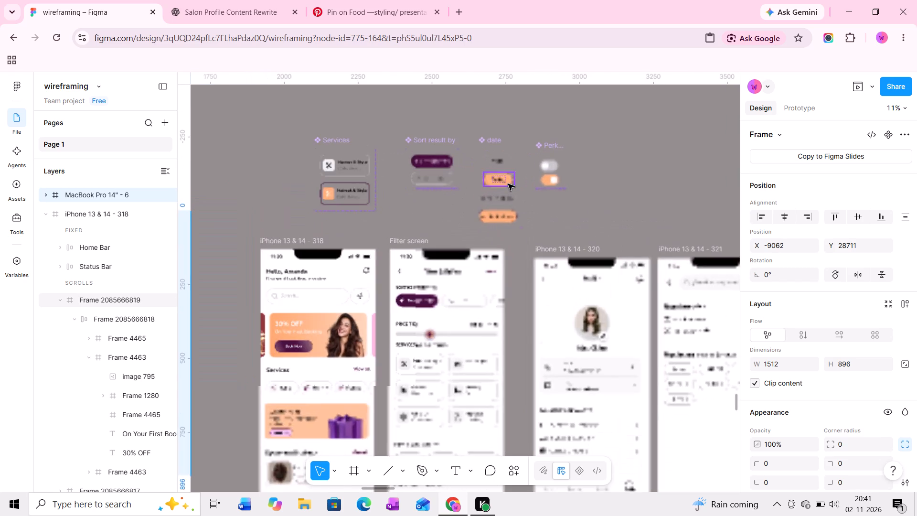
pyautogui.keyDown('ctrl'); pyautogui.scroll(8, 508, 184); pyautogui.keyUp('ctrl')
pyautogui.keyDown('ctrl'); pyautogui.click(513, 182); pyautogui.keyUp('ctrl')
pyautogui.moveTo(357, 226); pyautogui.dragTo(459, 214, button='middle')
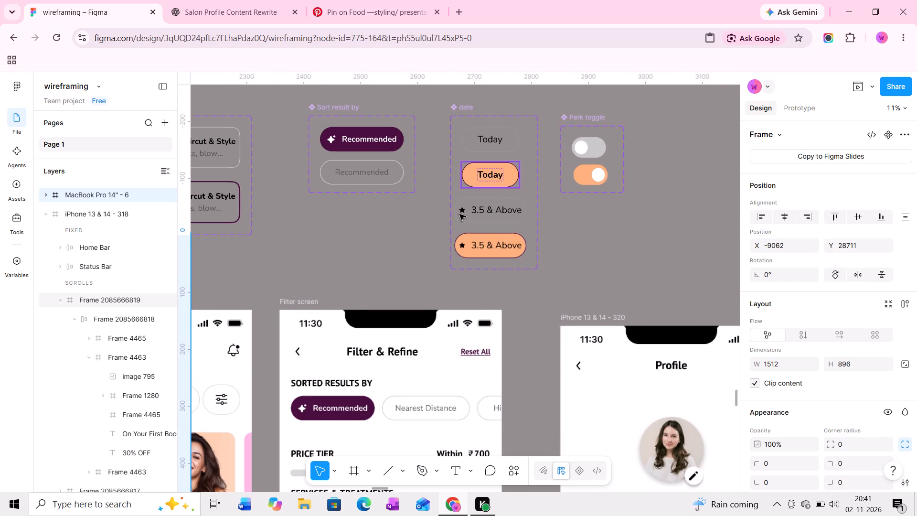
pyautogui.moveTo(459, 214); pyautogui.dragTo(481, 214, button='middle')
pyautogui.keyDown('ctrl'); pyautogui.scroll(-14, 445, 221); pyautogui.keyUp('ctrl')
pyautogui.moveTo(410, 246); pyautogui.dragTo(460, 244, button='middle')
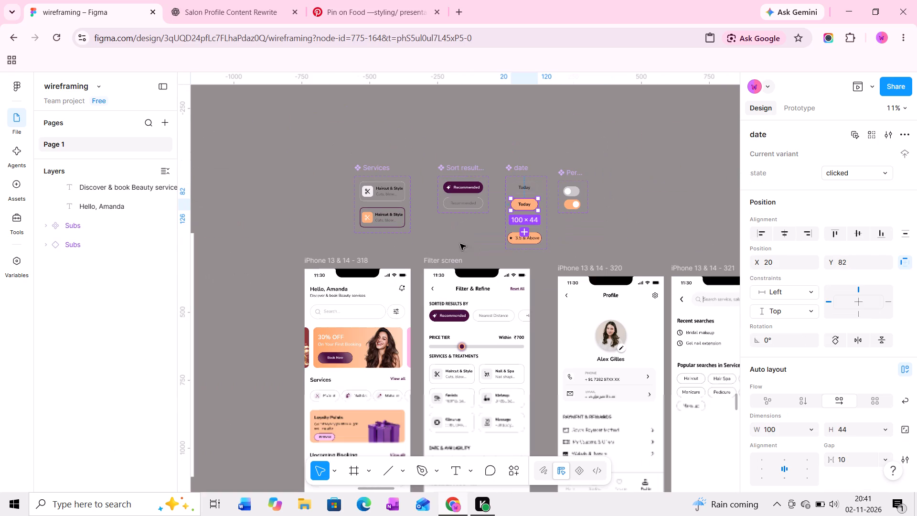
pyautogui.moveTo(460, 244); pyautogui.dragTo(477, 242, button='middle')
pyautogui.moveTo(427, 252); pyautogui.dragTo(533, 222, button='middle')
pyautogui.moveTo(488, 234); pyautogui.dragTo(627, 198, button='middle')
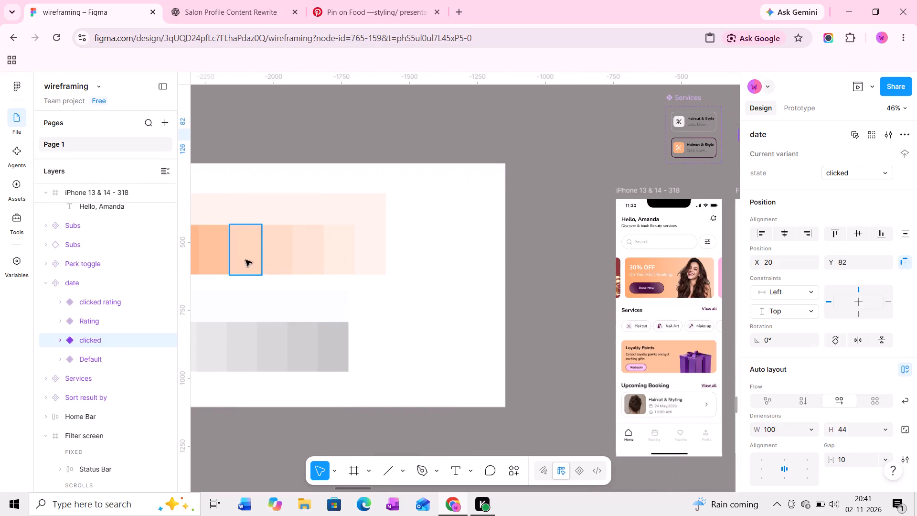
pyautogui.press('i')
pyautogui.click(251, 257)
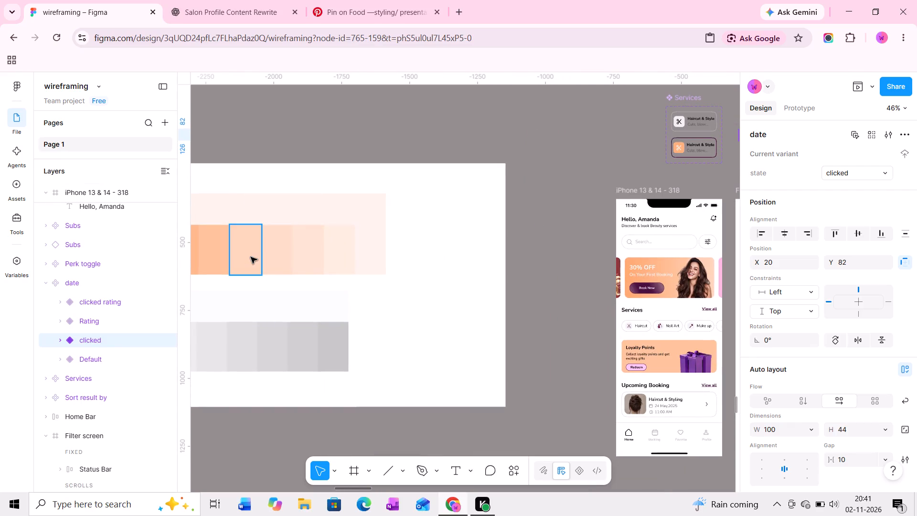
# Recolour the scissors icon's background frame in the Services component's Variant2 with the palette's light peach, HSL 24° 100 86.
pyautogui.moveTo(575, 181); pyautogui.dragTo(518, 189, button='middle')
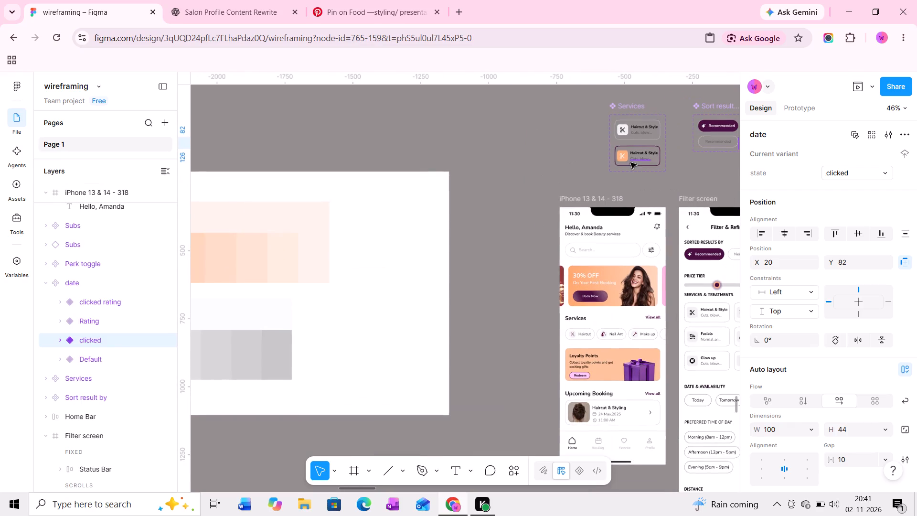
pyautogui.keyDown('ctrl'); pyautogui.click(623, 160); pyautogui.keyUp('ctrl')
pyautogui.keyDown('ctrl'); pyautogui.scroll(11, 620, 158); pyautogui.keyUp('ctrl')
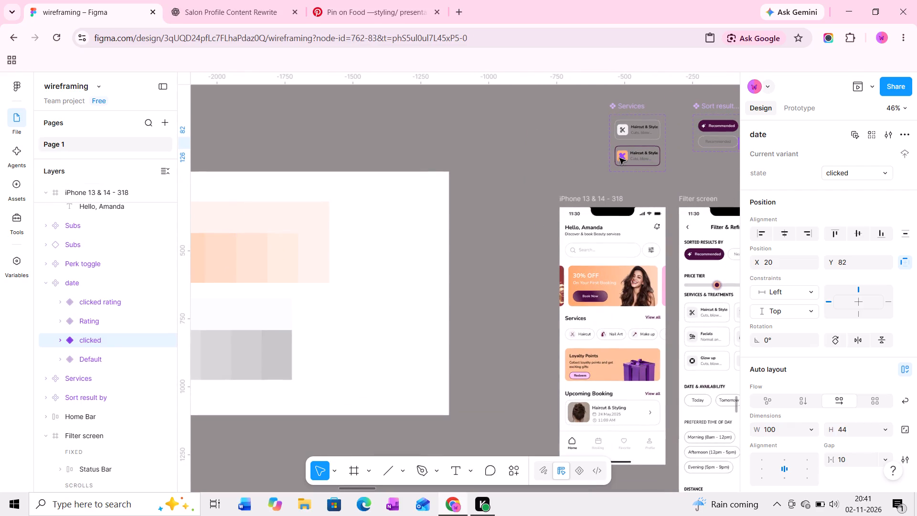
pyautogui.keyDown('ctrl'); pyautogui.scroll(18, 619, 158); pyautogui.keyUp('ctrl')
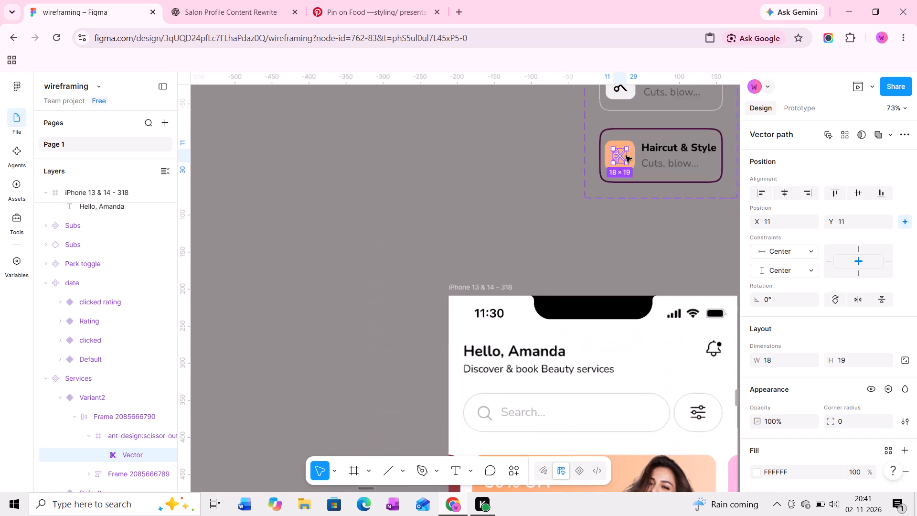
pyautogui.keyDown('ctrl'); pyautogui.scroll(3, 626, 156); pyautogui.keyUp('ctrl')
pyautogui.click(632, 154)
pyautogui.keyDown('ctrl'); pyautogui.scroll(-20, 406, 210); pyautogui.keyUp('ctrl')
pyautogui.keyDown('ctrl'); pyautogui.scroll(-1, 406, 210); pyautogui.keyUp('ctrl')
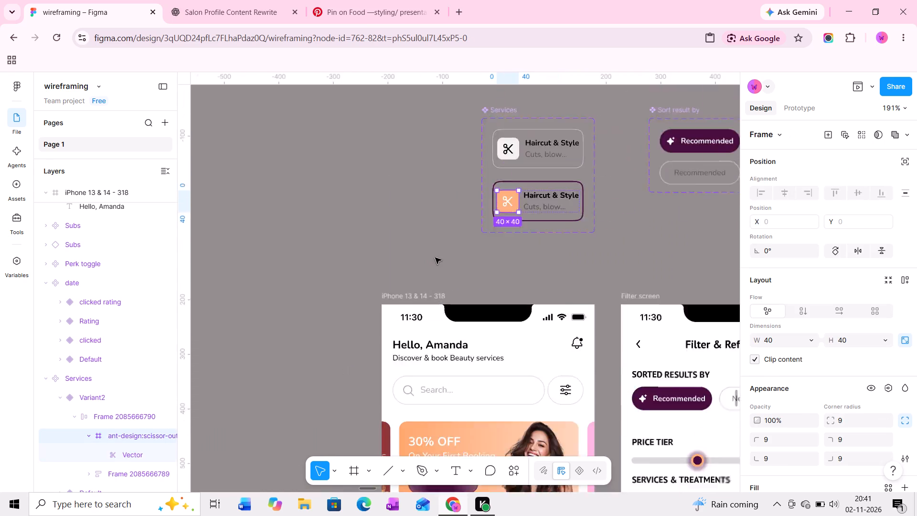
pyautogui.moveTo(397, 272); pyautogui.dragTo(607, 261, button='middle')
pyautogui.moveTo(253, 338); pyautogui.dragTo(309, 336, button='middle')
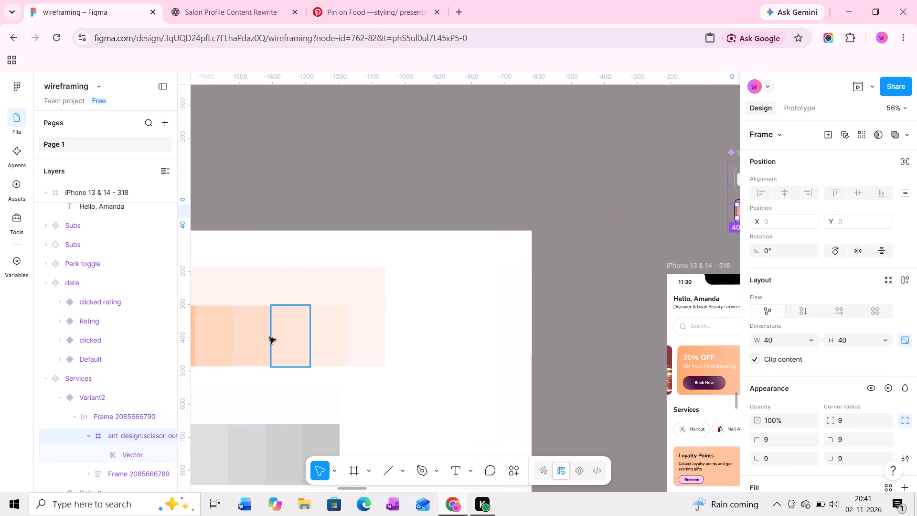
pyautogui.press('i')
pyautogui.click(219, 337)
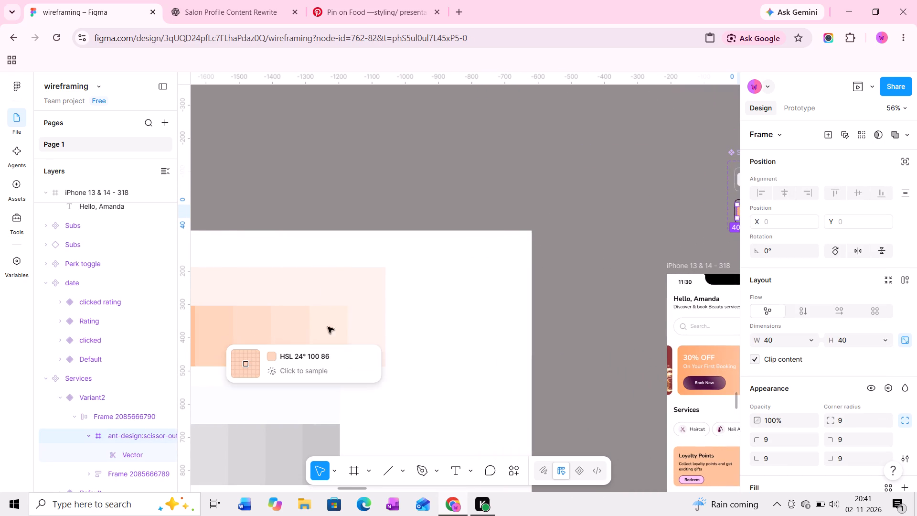
# Recolour the "clicked rating" 3.5 & Above variant of the date component with a lighter peach sampled from the palette frame.
pyautogui.keyDown('ctrl'); pyautogui.scroll(-5, 419, 301); pyautogui.keyUp('ctrl')
pyautogui.moveTo(495, 287); pyautogui.dragTo(363, 322, button='middle')
pyautogui.moveTo(527, 306); pyautogui.dragTo(415, 308, button='middle')
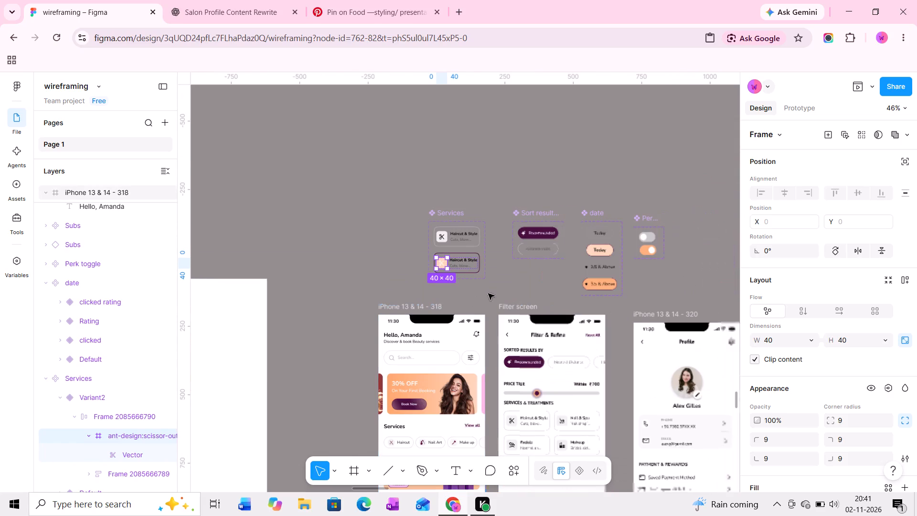
pyautogui.keyDown('ctrl'); pyautogui.scroll(6, 549, 269); pyautogui.keyUp('ctrl')
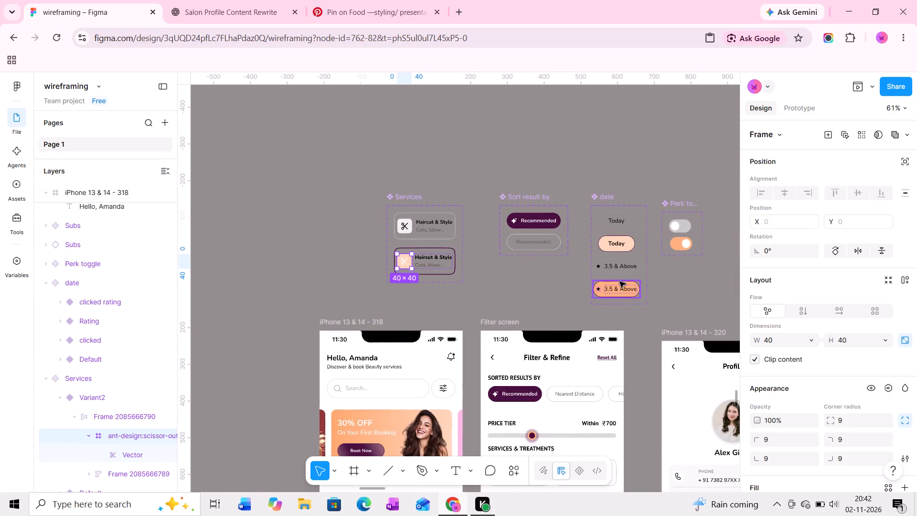
pyautogui.keyDown('ctrl'); pyautogui.click(619, 281); pyautogui.keyUp('ctrl')
pyautogui.keyDown('ctrl'); pyautogui.scroll(-10, 446, 267); pyautogui.keyUp('ctrl')
pyautogui.moveTo(363, 274); pyautogui.dragTo(522, 263, button='middle')
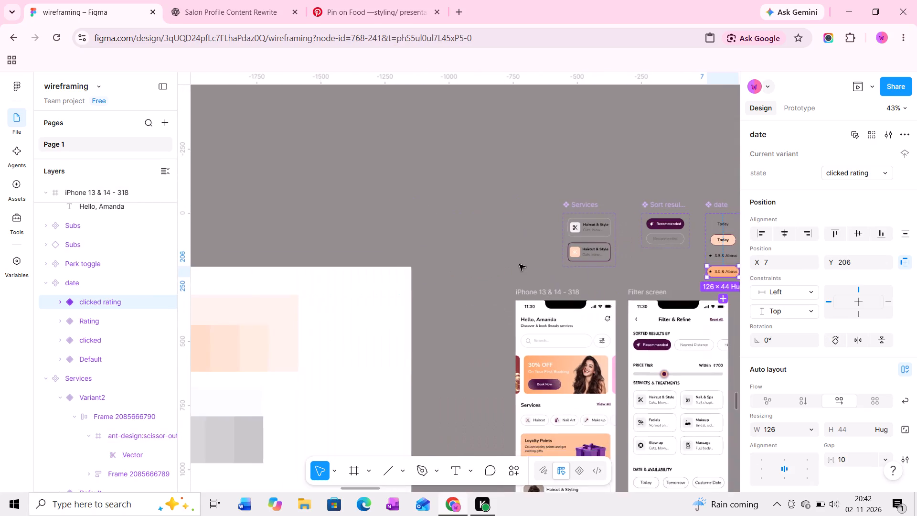
pyautogui.keyDown('ctrl'); pyautogui.scroll(-4, 519, 264); pyautogui.keyUp('ctrl')
pyautogui.moveTo(458, 270); pyautogui.dragTo(559, 261, button='middle')
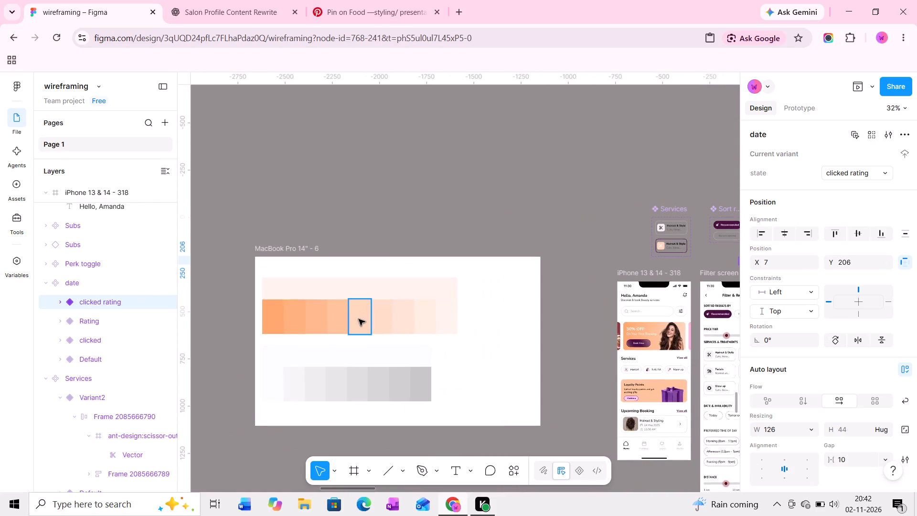